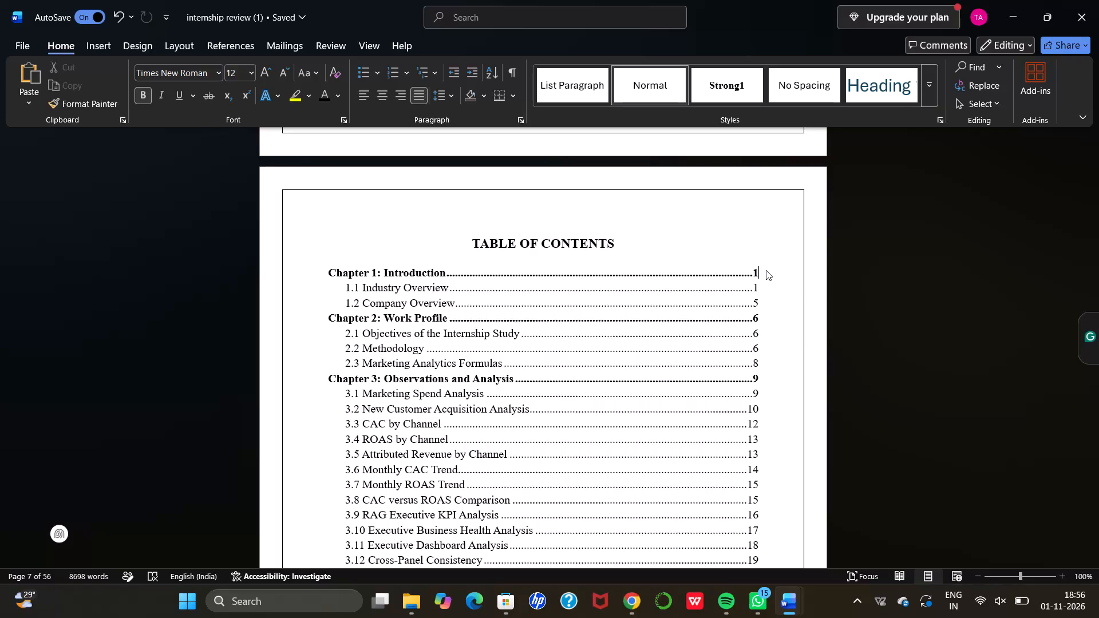
Change the page number of the "Chapter 1: Introduction" entry in the table of contents to 10.
scroll(766, 270, down, 8)
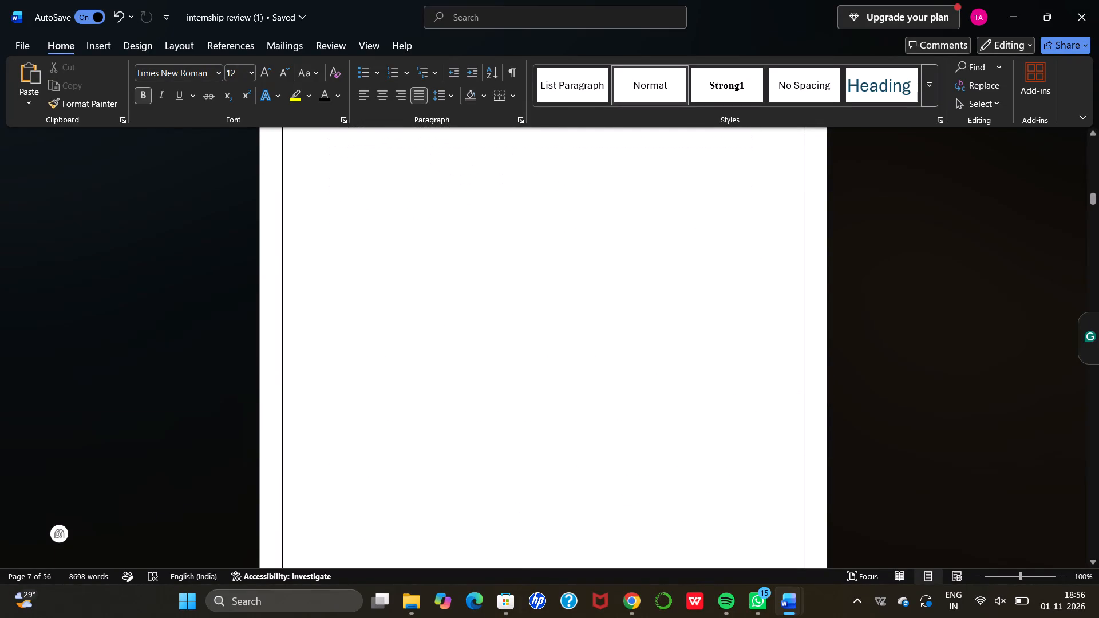
scroll(766, 270, down, 5)
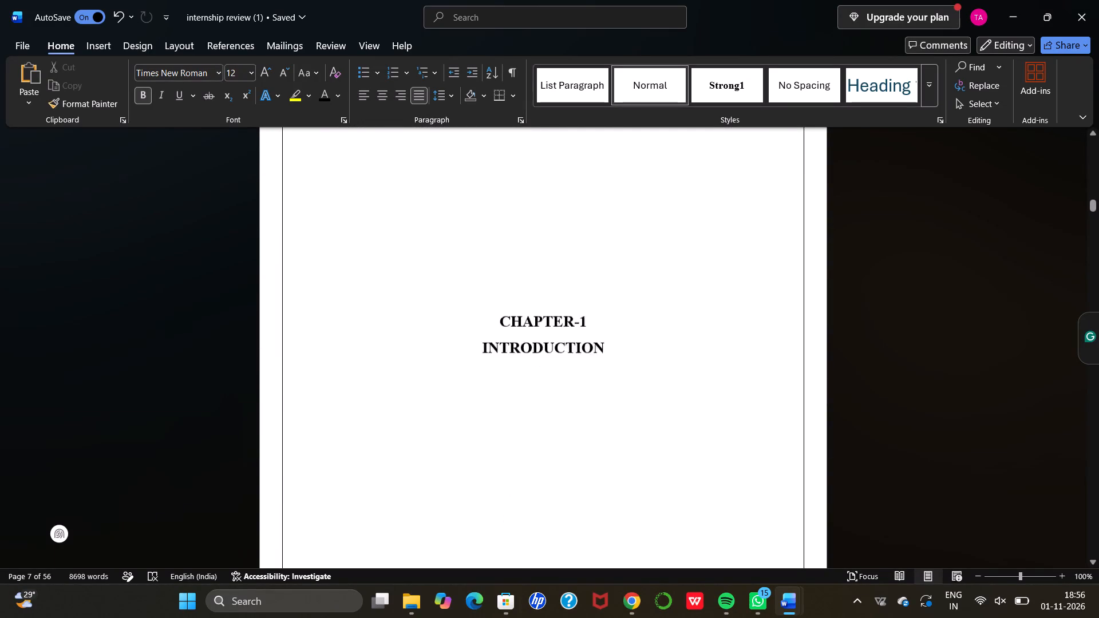
scroll(766, 270, down, 4)
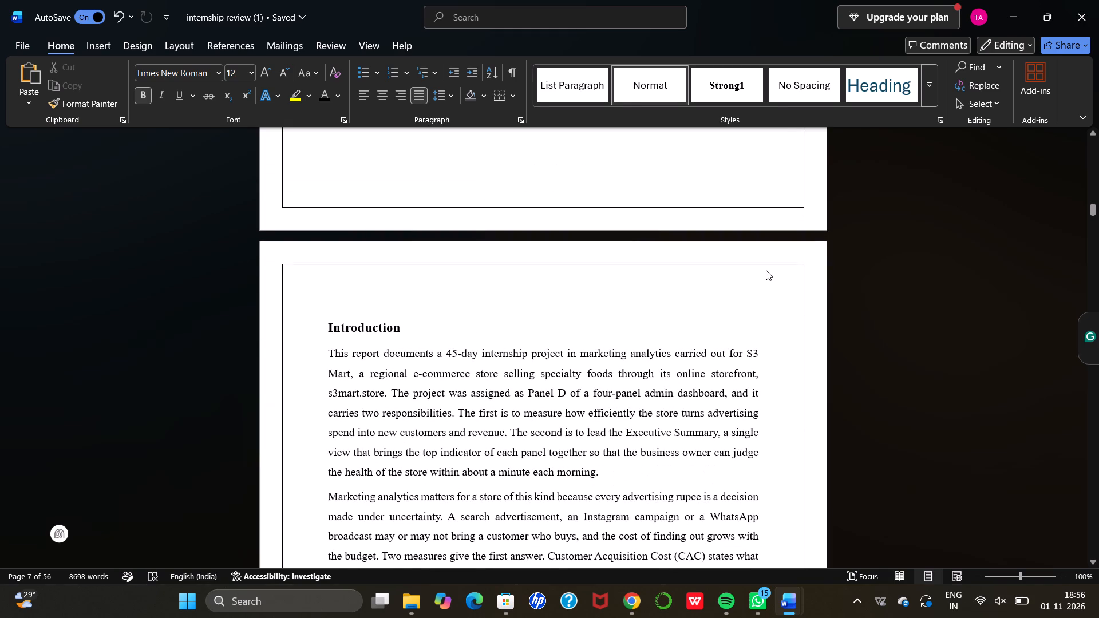
key(0)
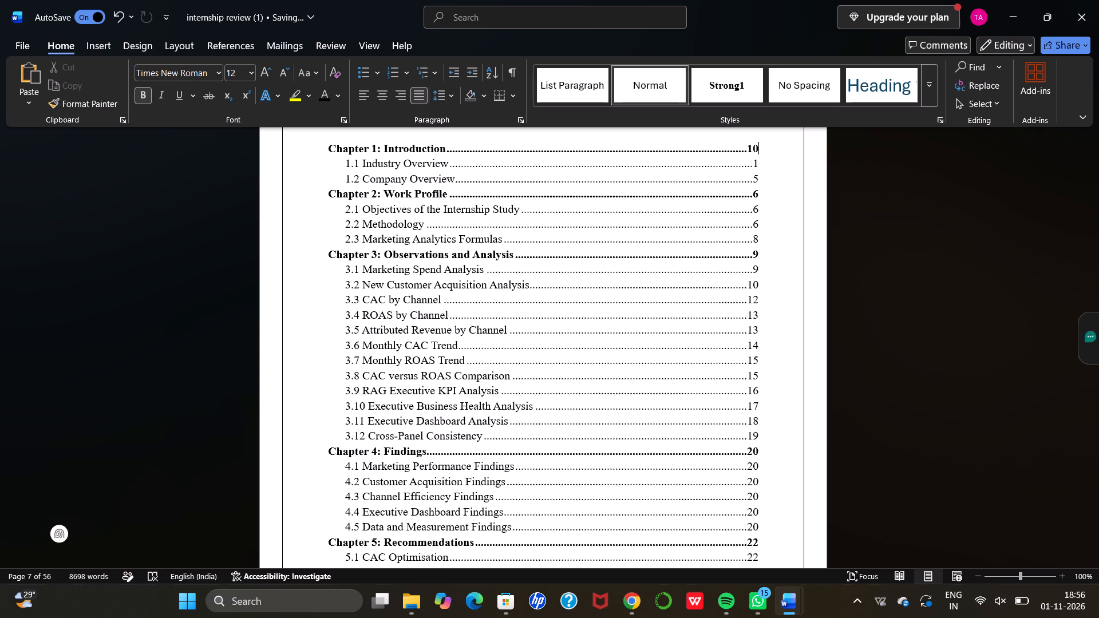
Review the pages from the table of contents through the Chapter 1 title page to the start of the Introduction text.
scroll(766, 270, up, 1)
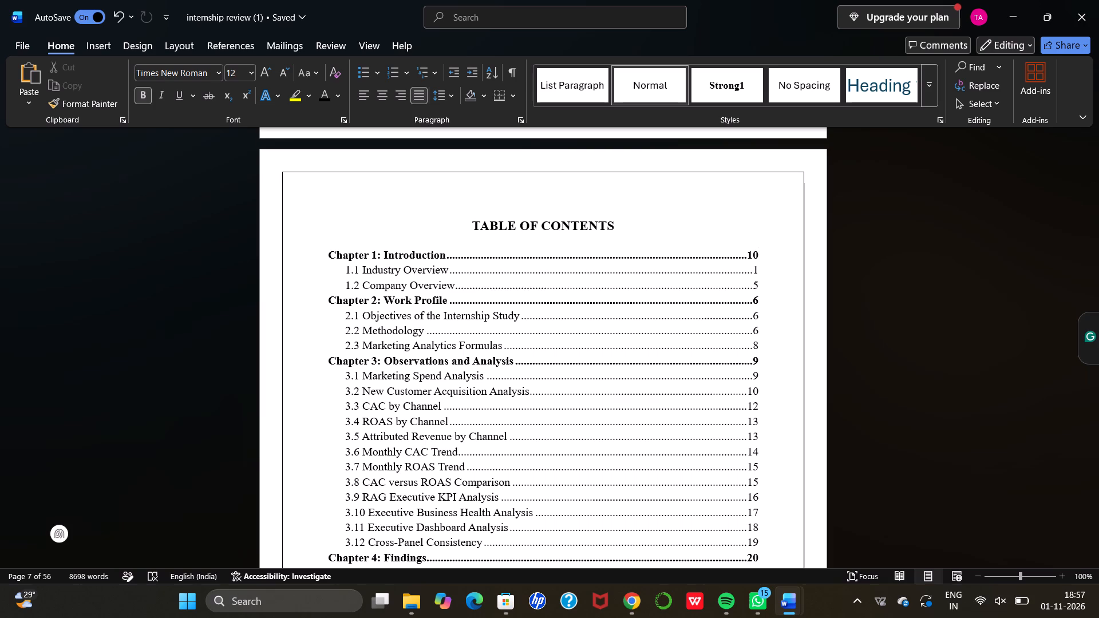
scroll(766, 270, up, 1)
scroll(766, 270, down, 2)
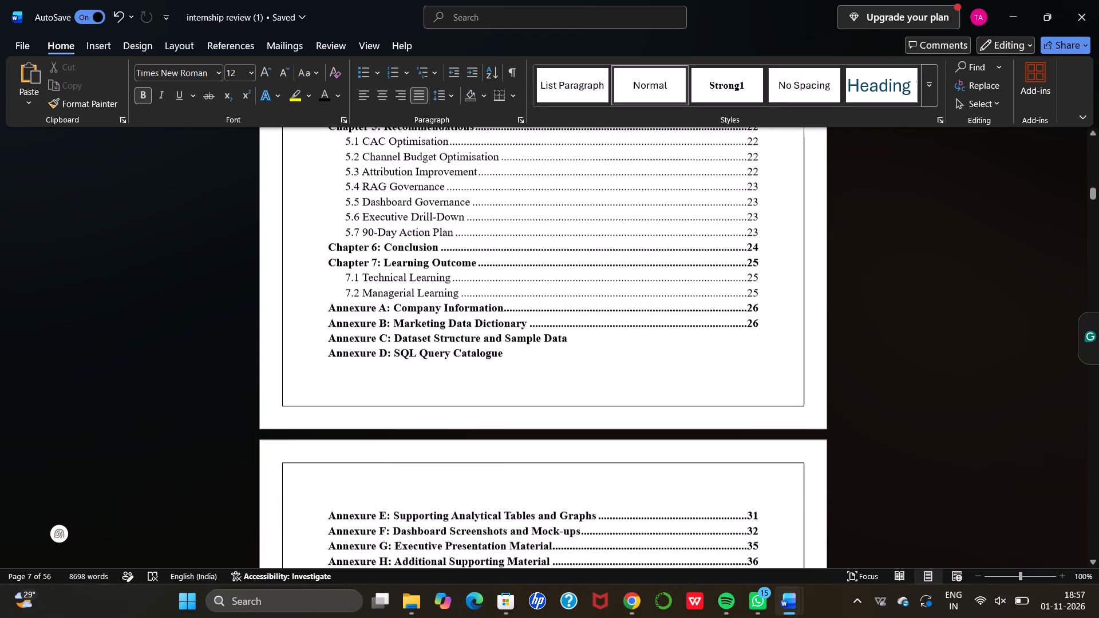
scroll(766, 270, down, 6)
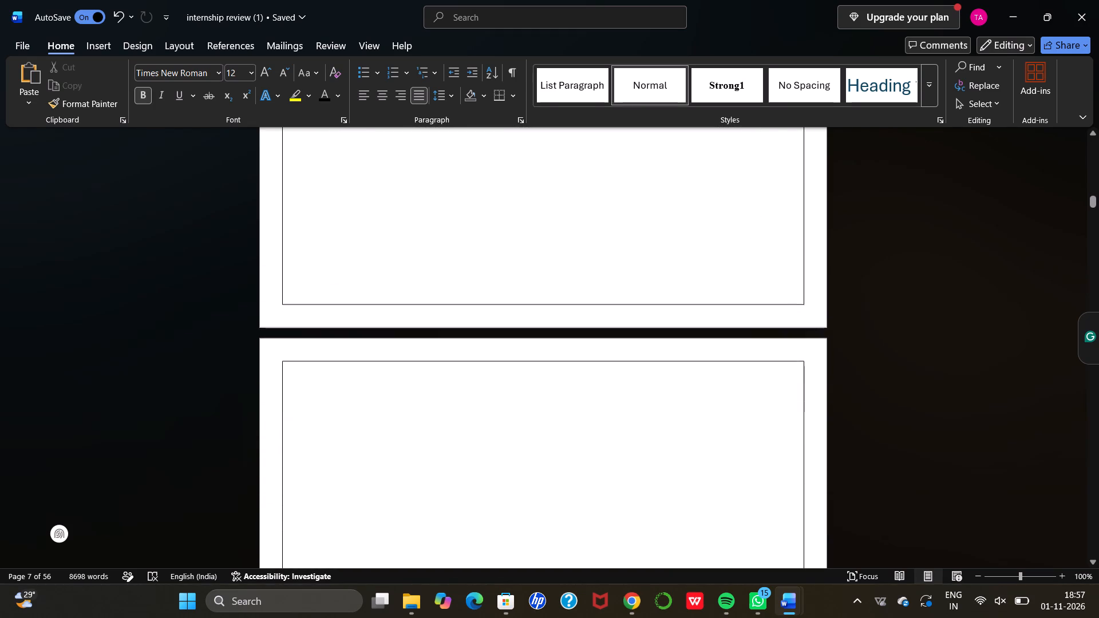
scroll(766, 270, down, 1)
ctrl+scroll(766, 270, up, 2)
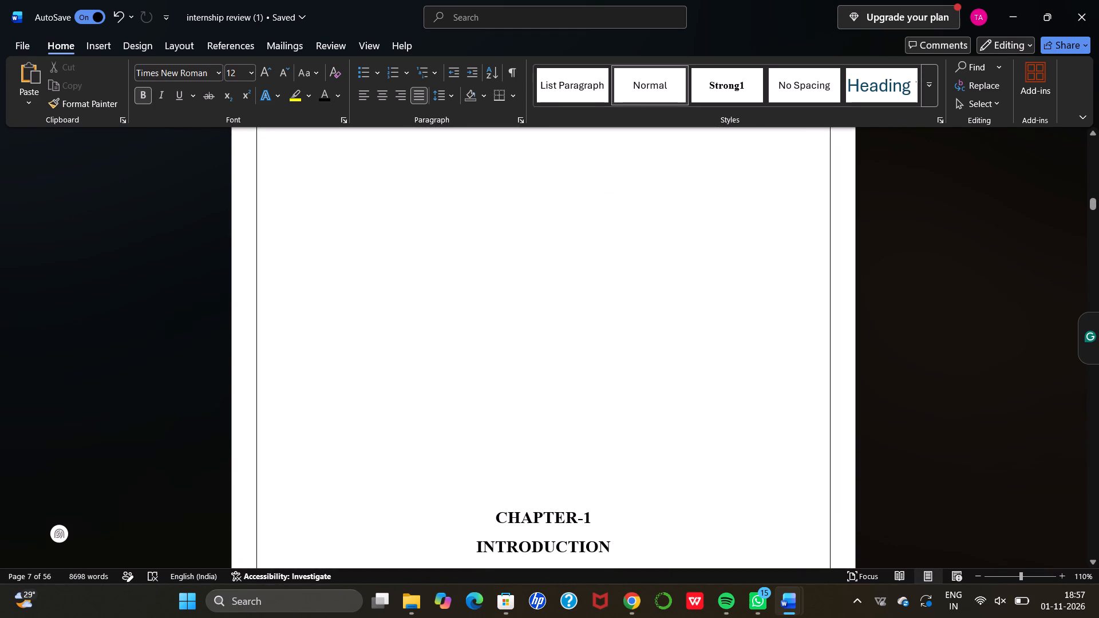
ctrl+scroll(766, 270, down, 1)
scroll(766, 270, down, 3)
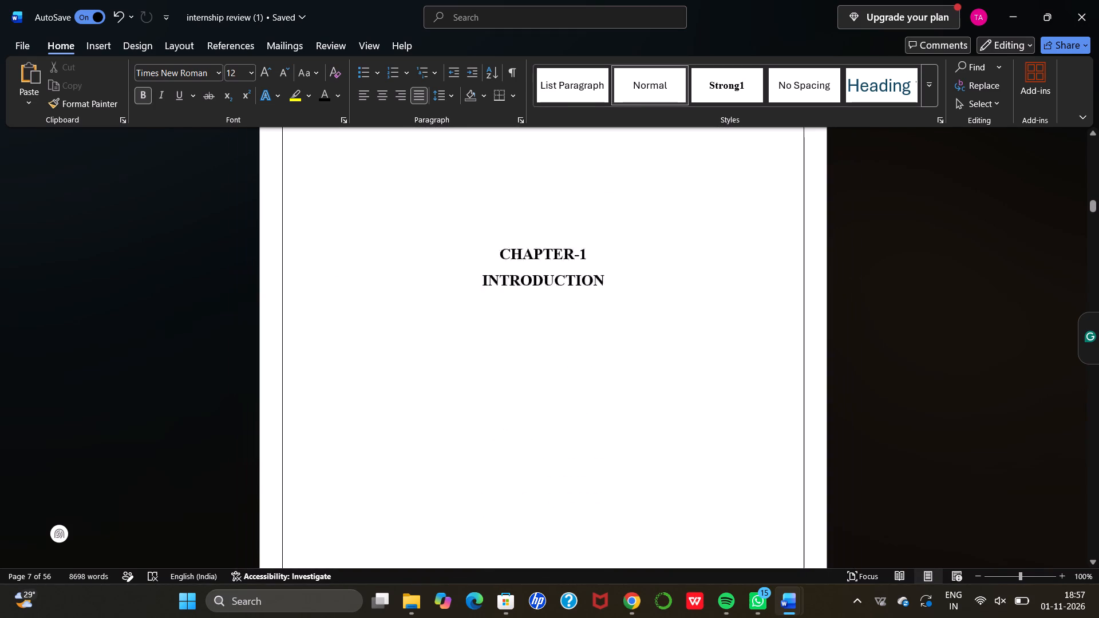
scroll(766, 270, down, 1)
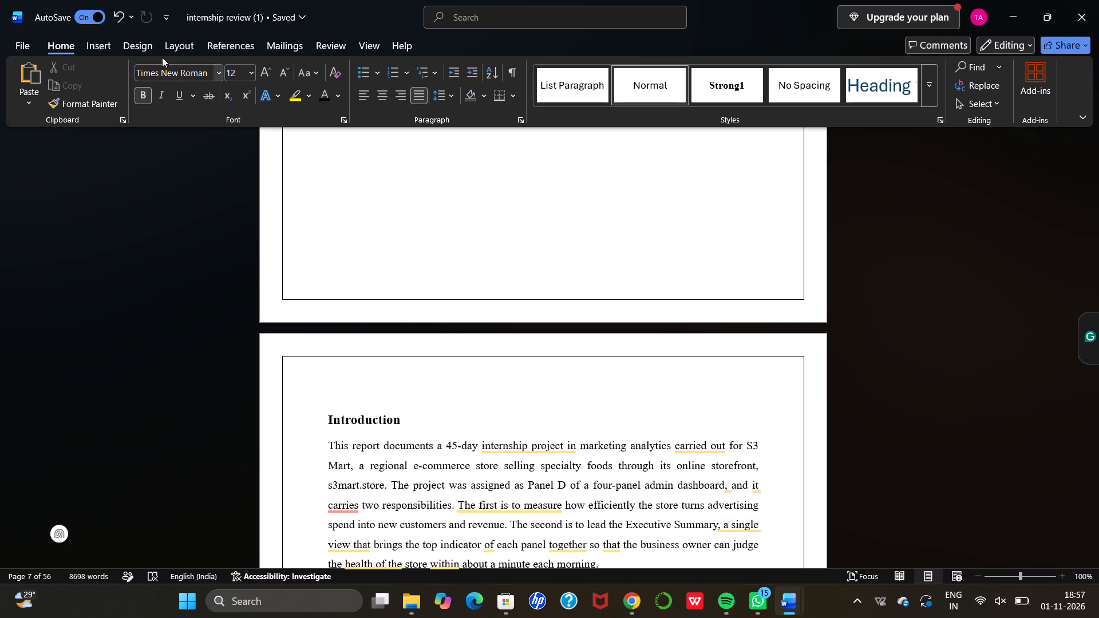
Browse the available page number designs for the bottom of the page.
click(96, 46)
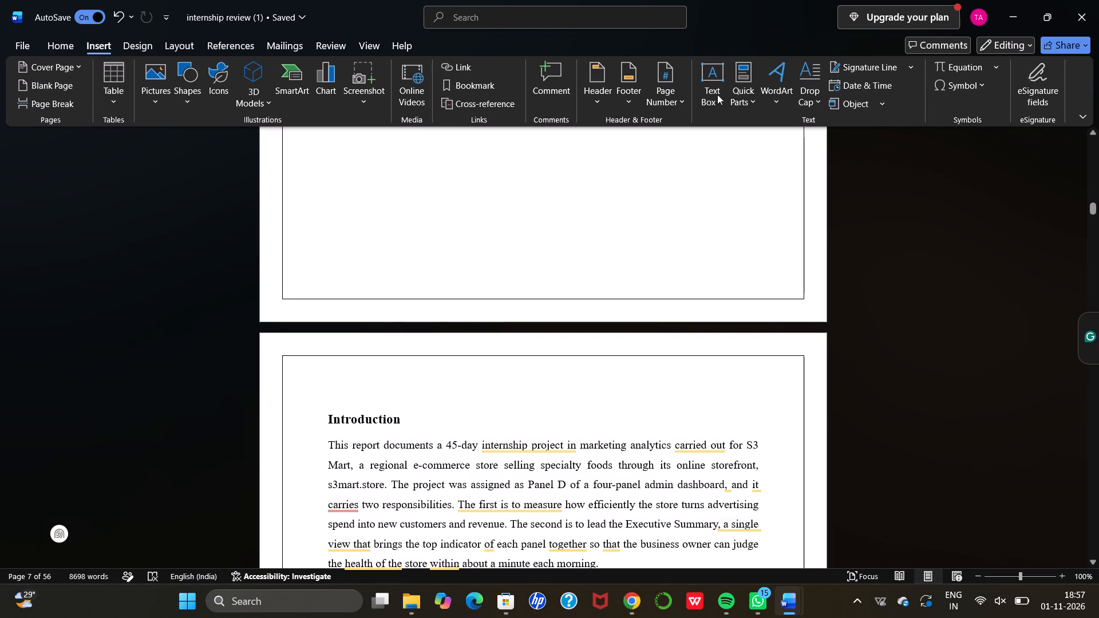
click(677, 101)
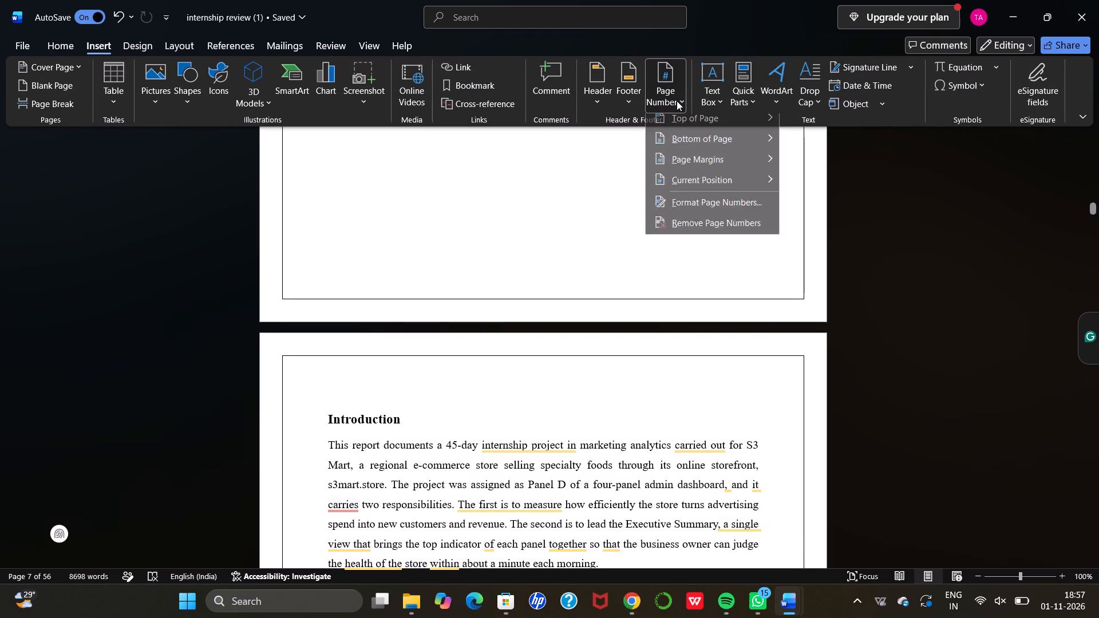
click(696, 141)
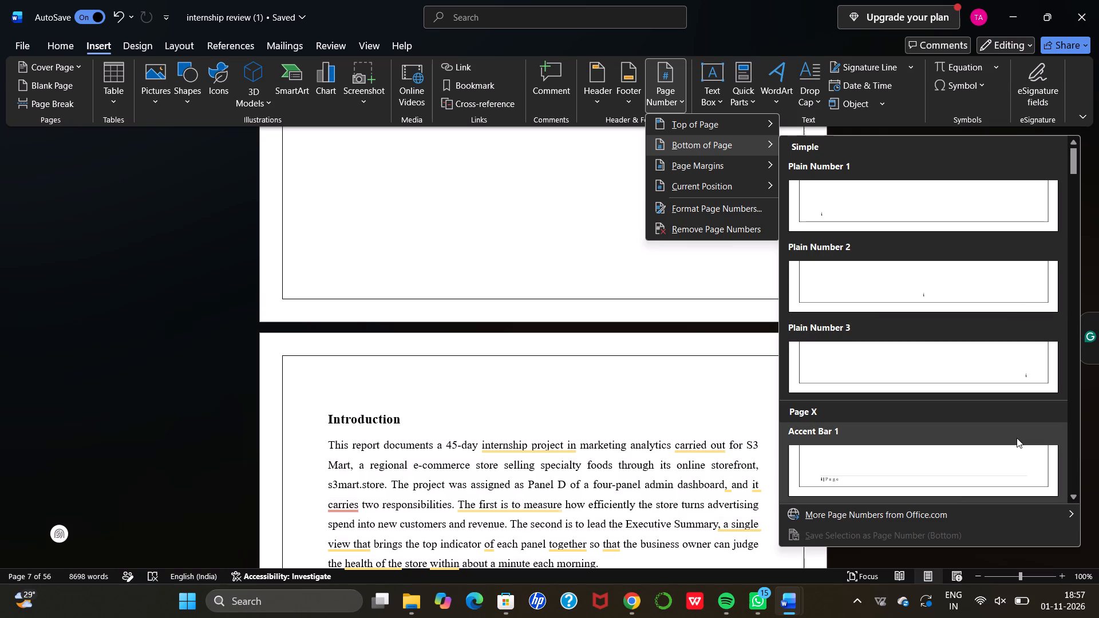
ctrl+scroll(1017, 438, up, 1)
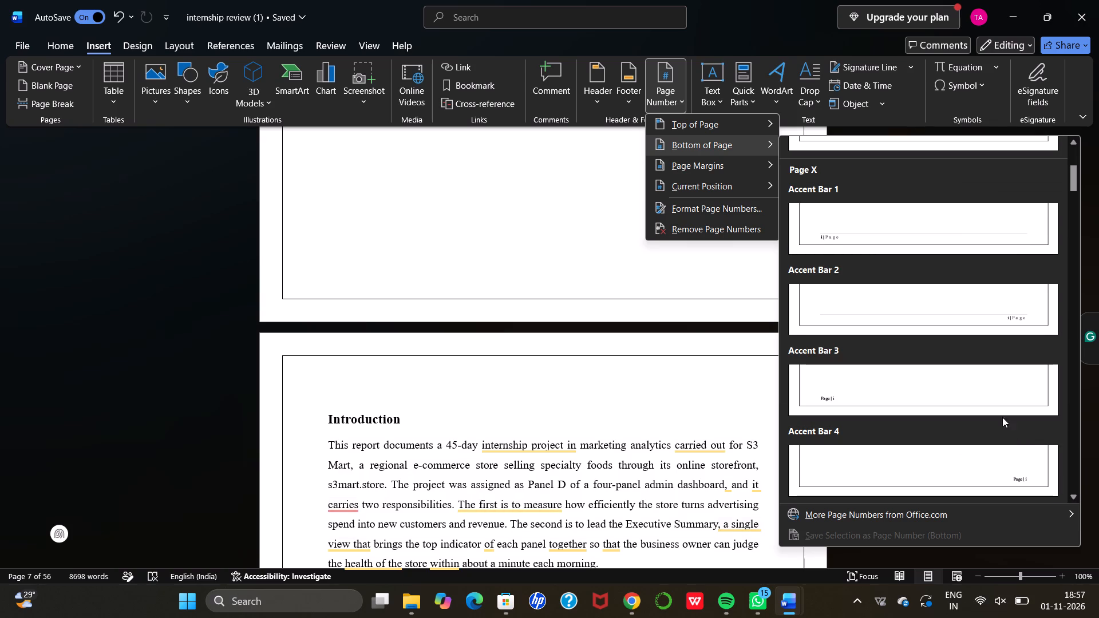
scroll(959, 418, down, 1)
scroll(959, 418, up, 1)
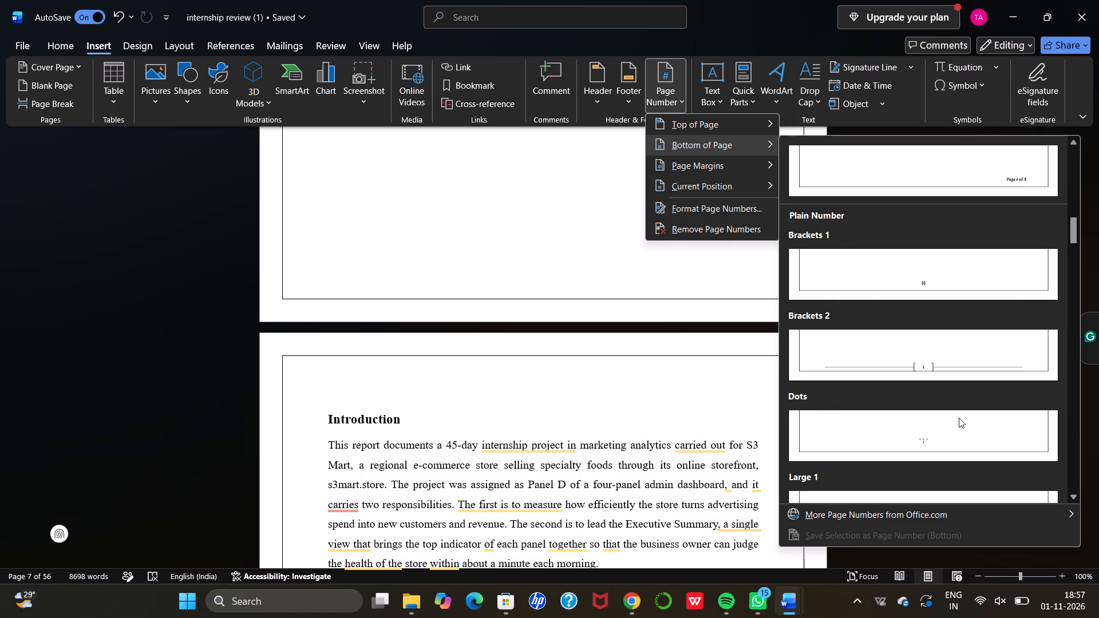
scroll(959, 418, left, 1)
scroll(959, 418, right, 2)
scroll(959, 418, left, 1)
scroll(959, 418, down, 1)
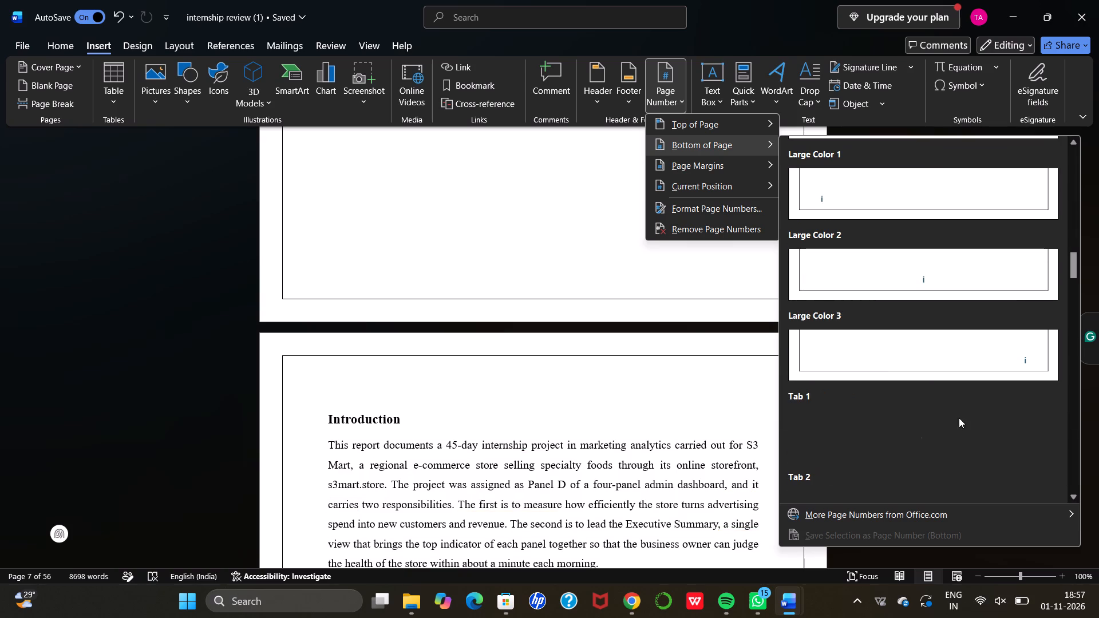
scroll(959, 418, down, 2)
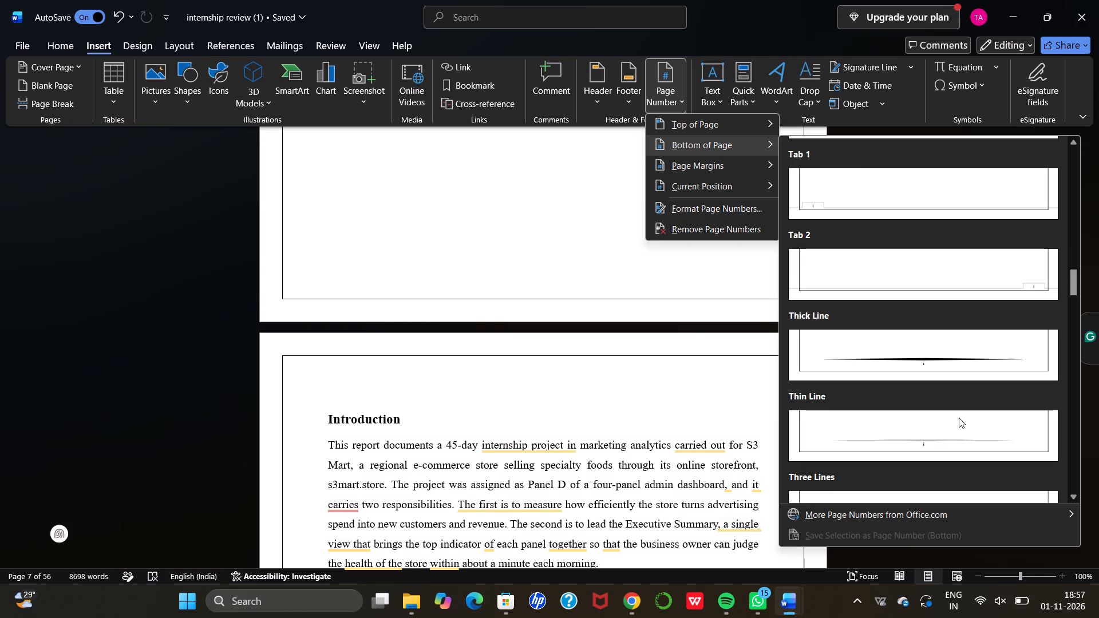
scroll(959, 418, down, 2)
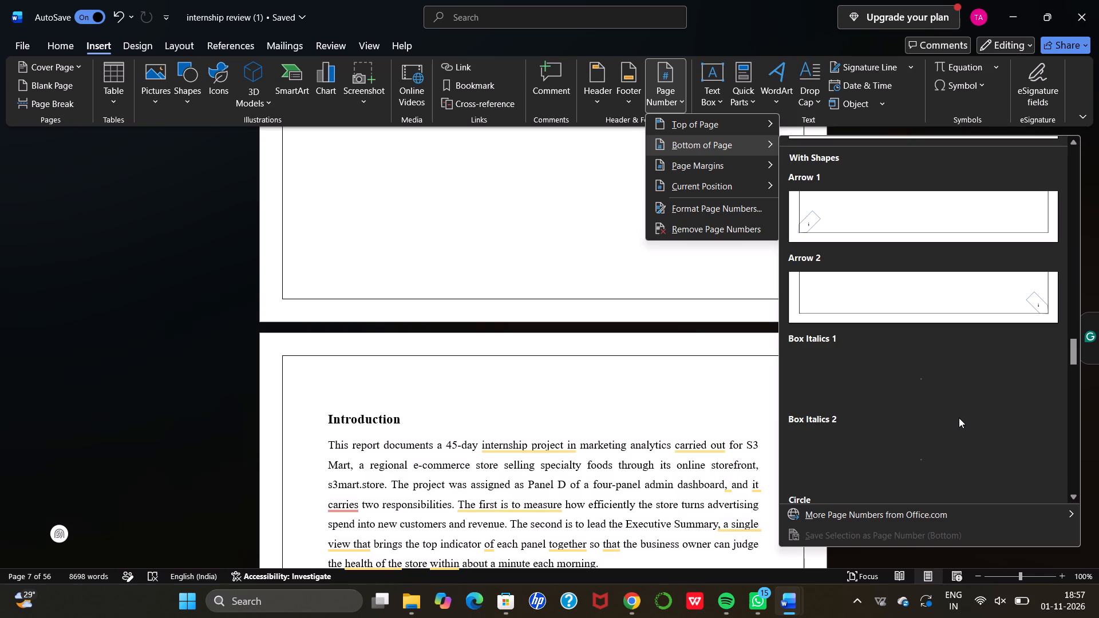
scroll(959, 418, up, 1)
ctrl+scroll(959, 418, up, 1)
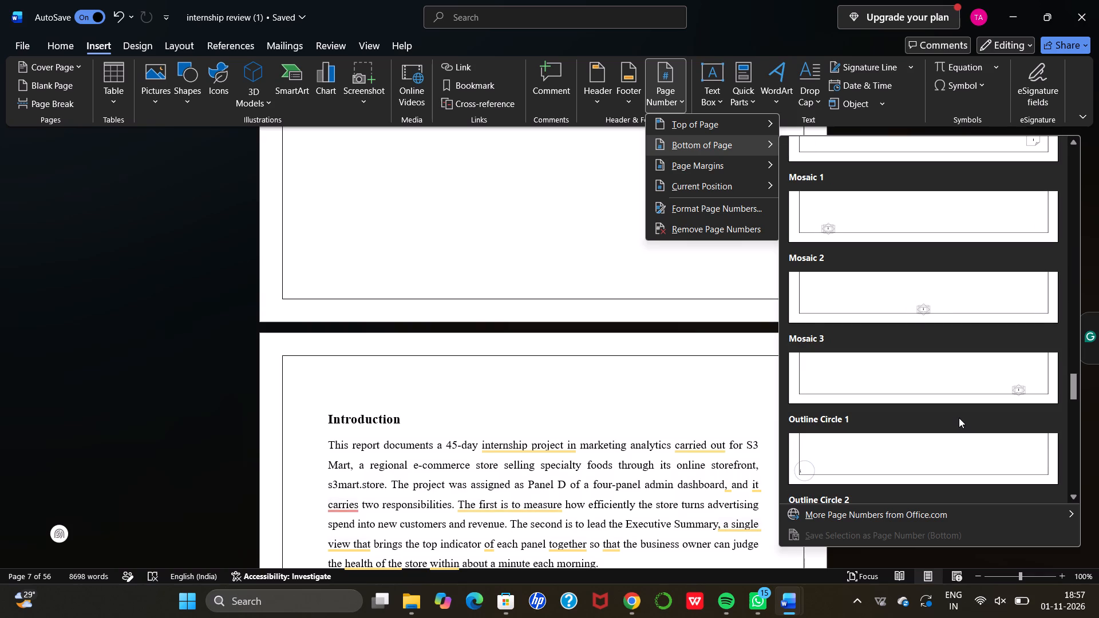
ctrl+scroll(959, 418, up, 1)
scroll(959, 418, up, 9)
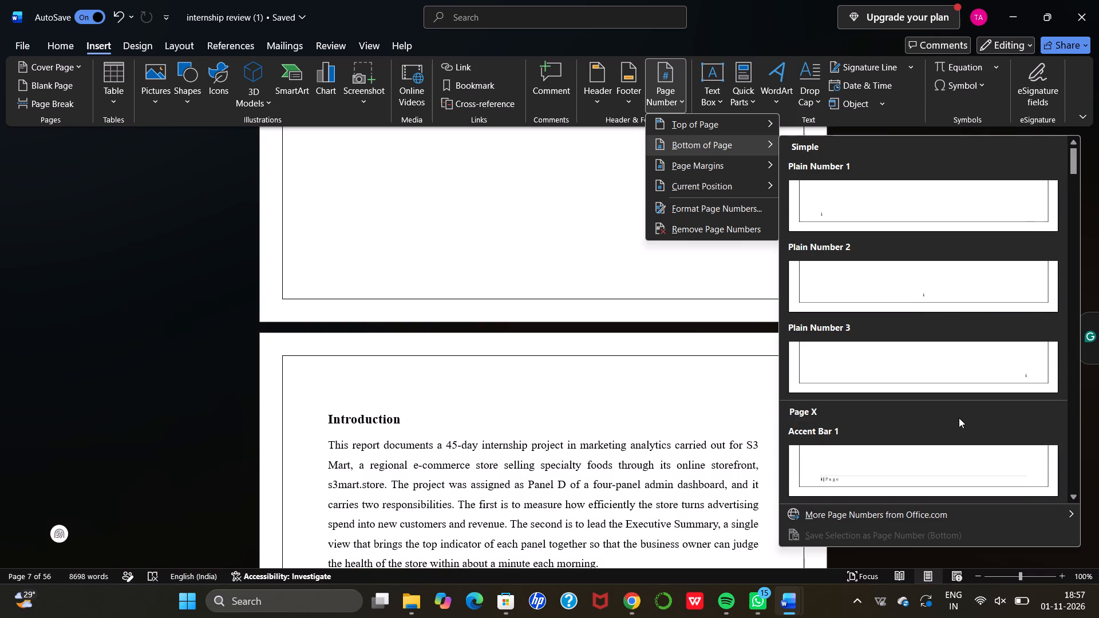
scroll(959, 418, up, 1)
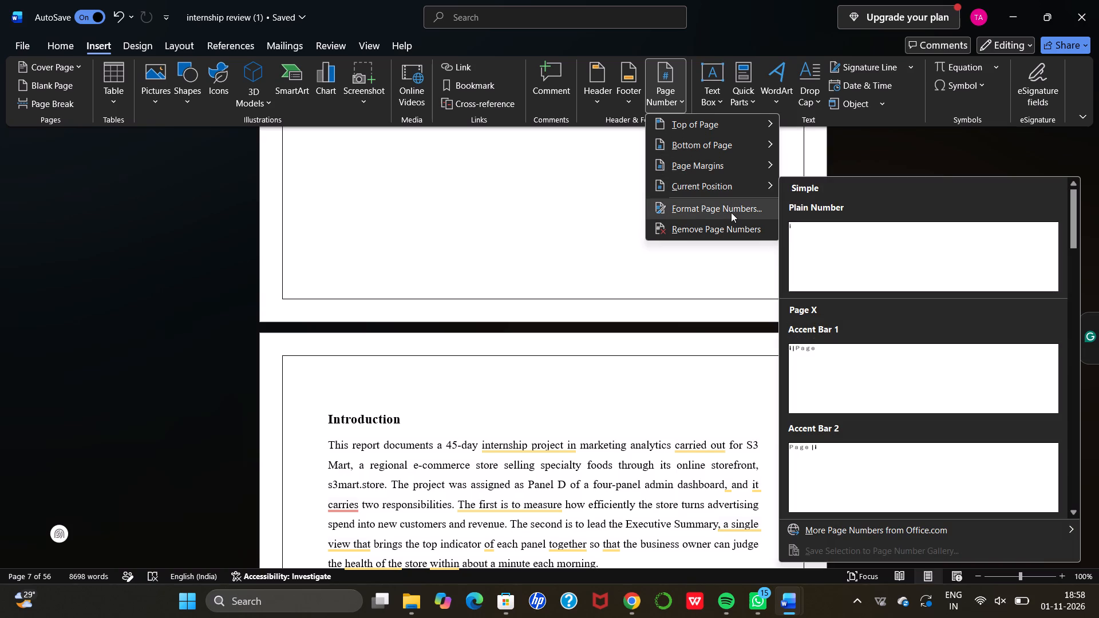
Set the page number format to 1, 2, 3, ….
click(731, 212)
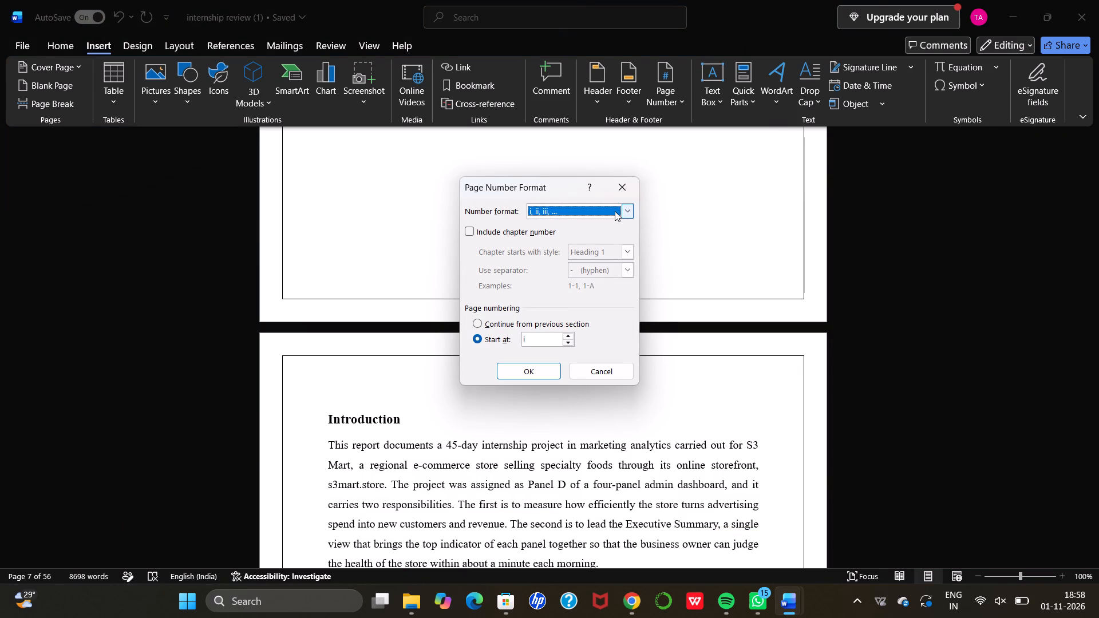
key(BackSpace)
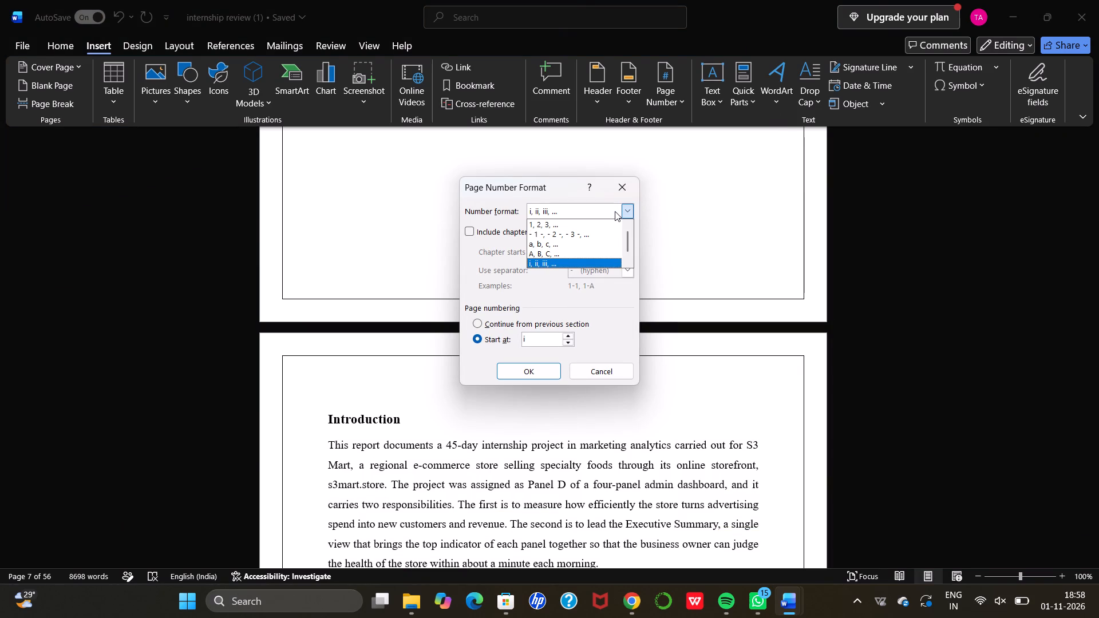
click(560, 221)
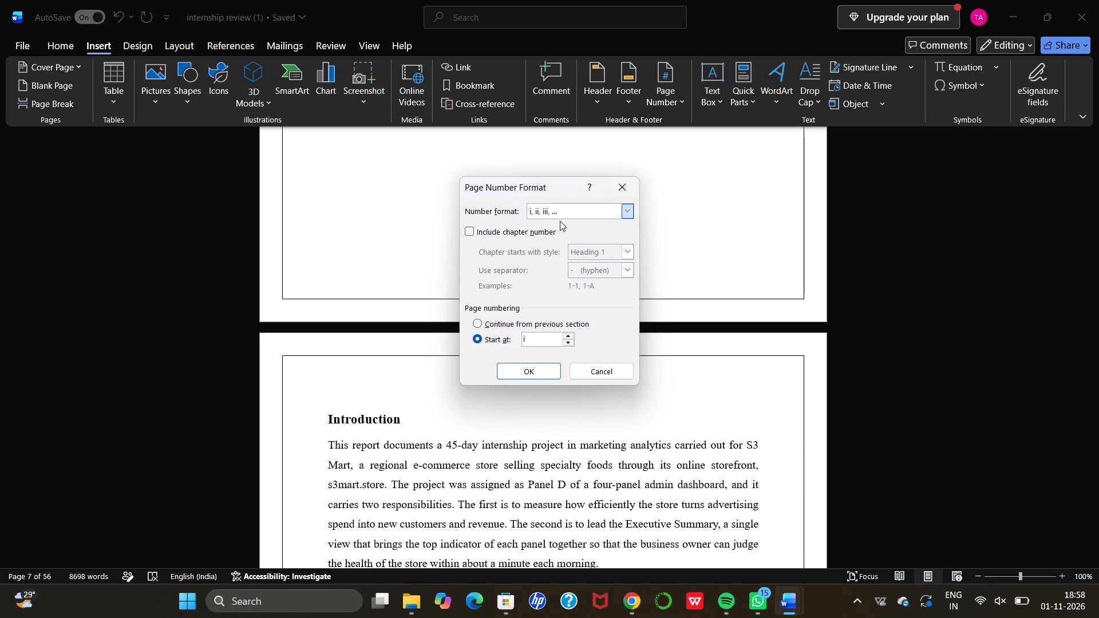
click(533, 368)
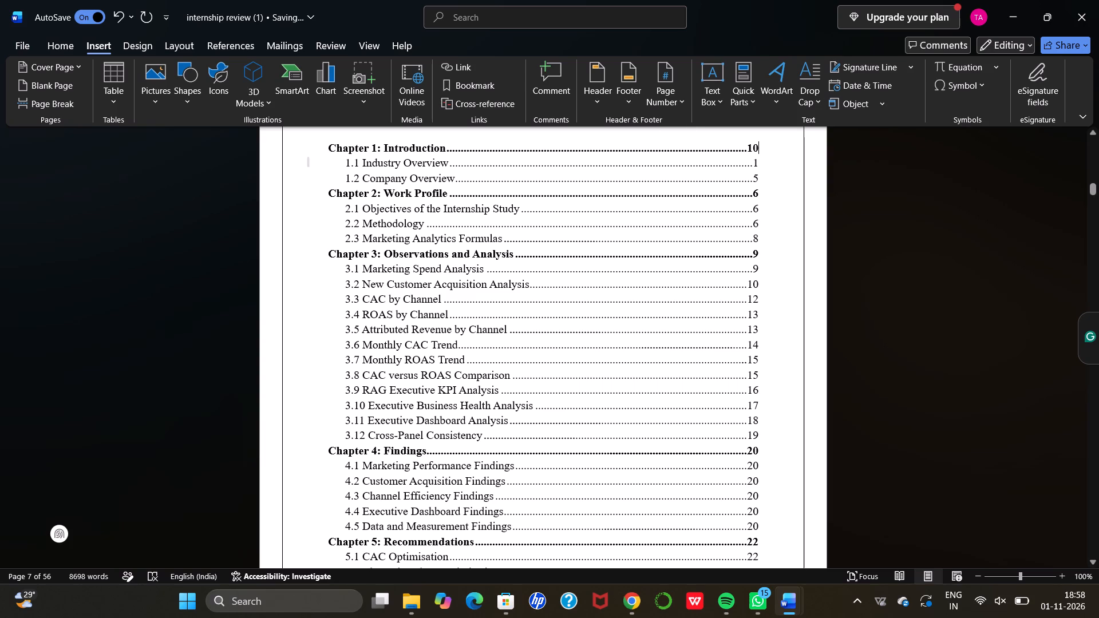
Insert page numbers at the bottom of the page using the Plain Number 2 design.
click(674, 101)
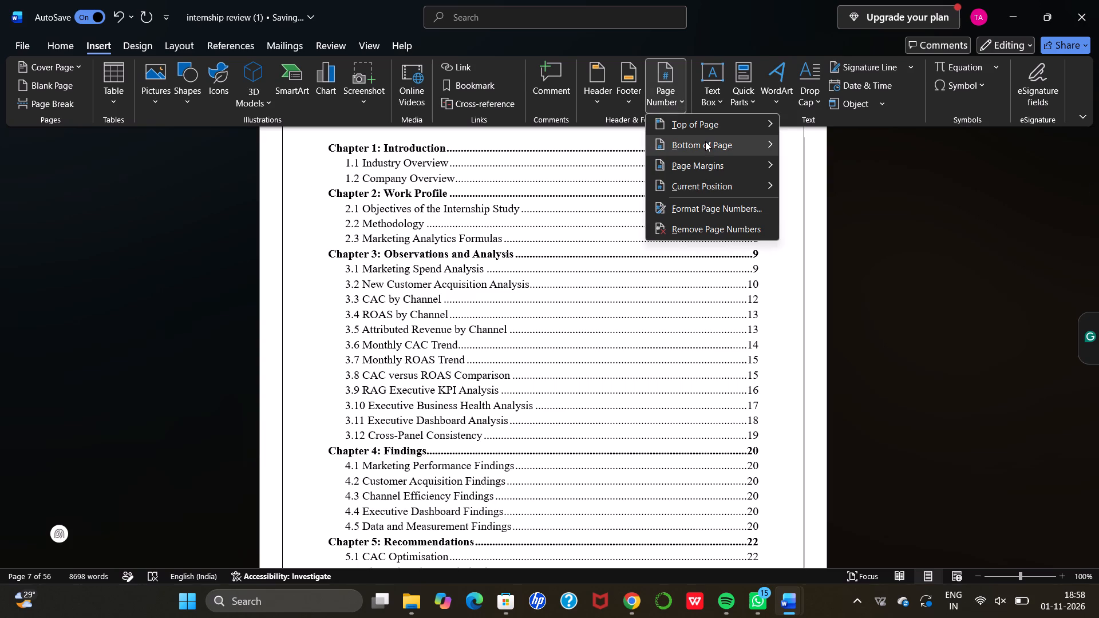
click(705, 142)
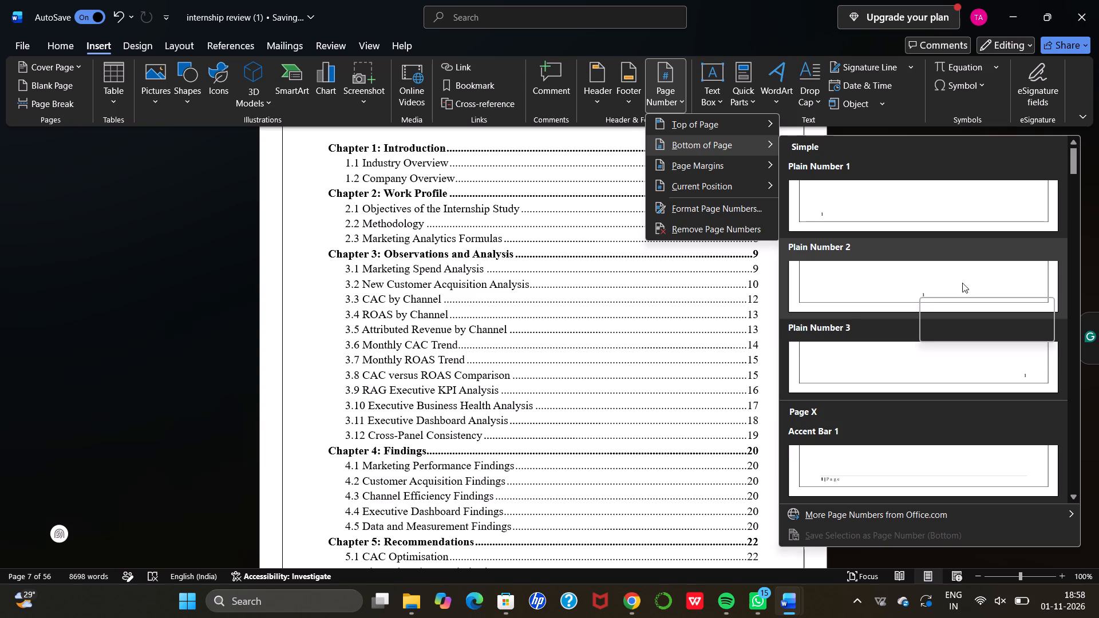
scroll(954, 278, down, 3)
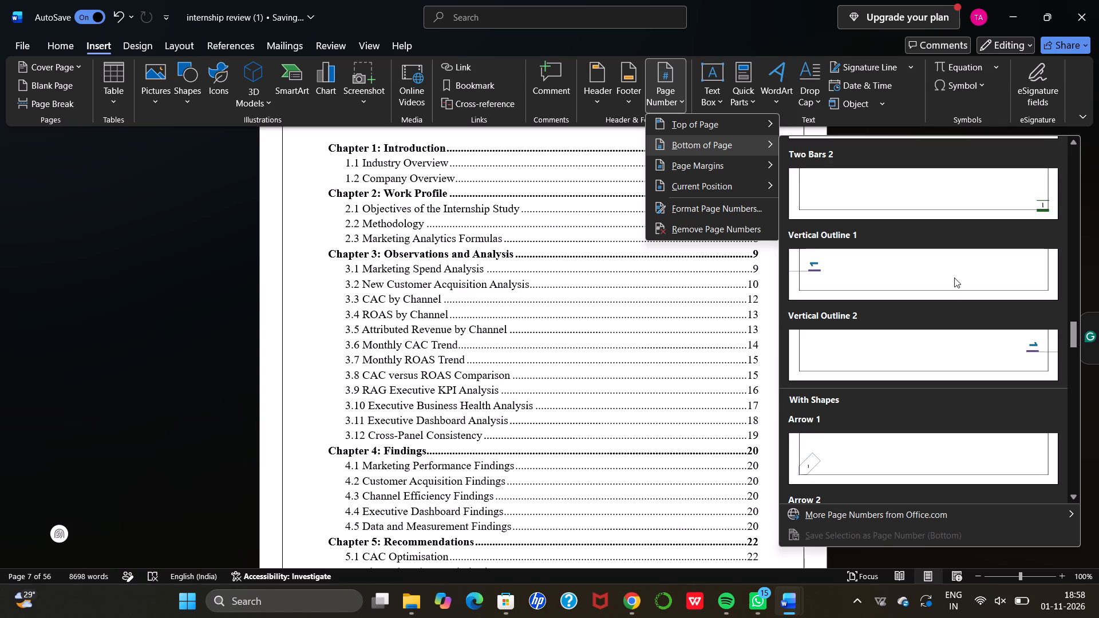
scroll(954, 278, up, 1)
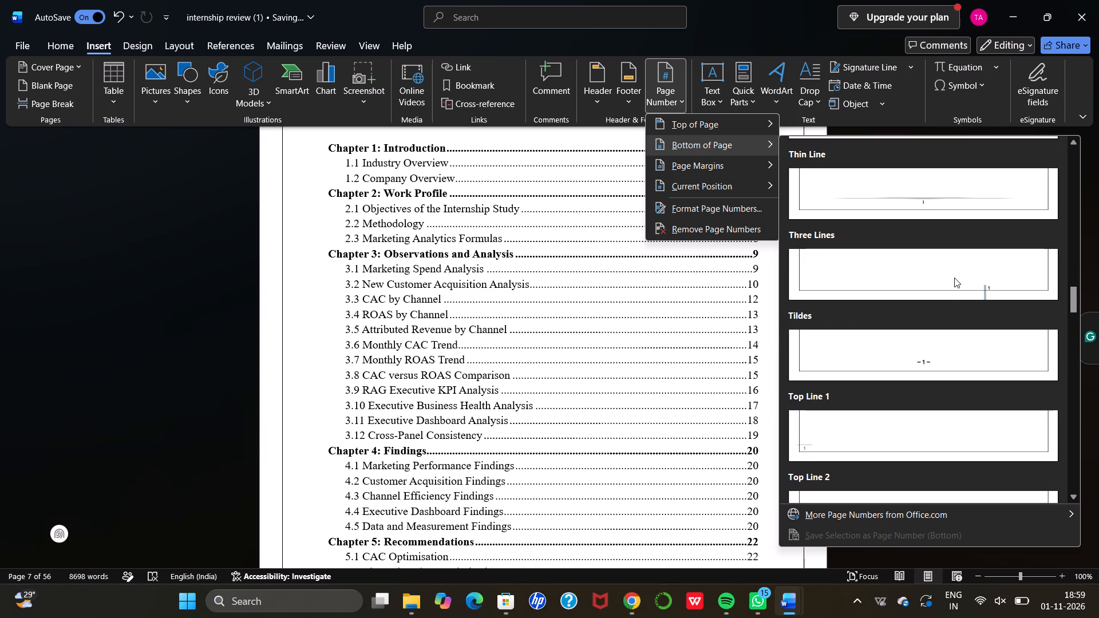
scroll(954, 278, up, 2)
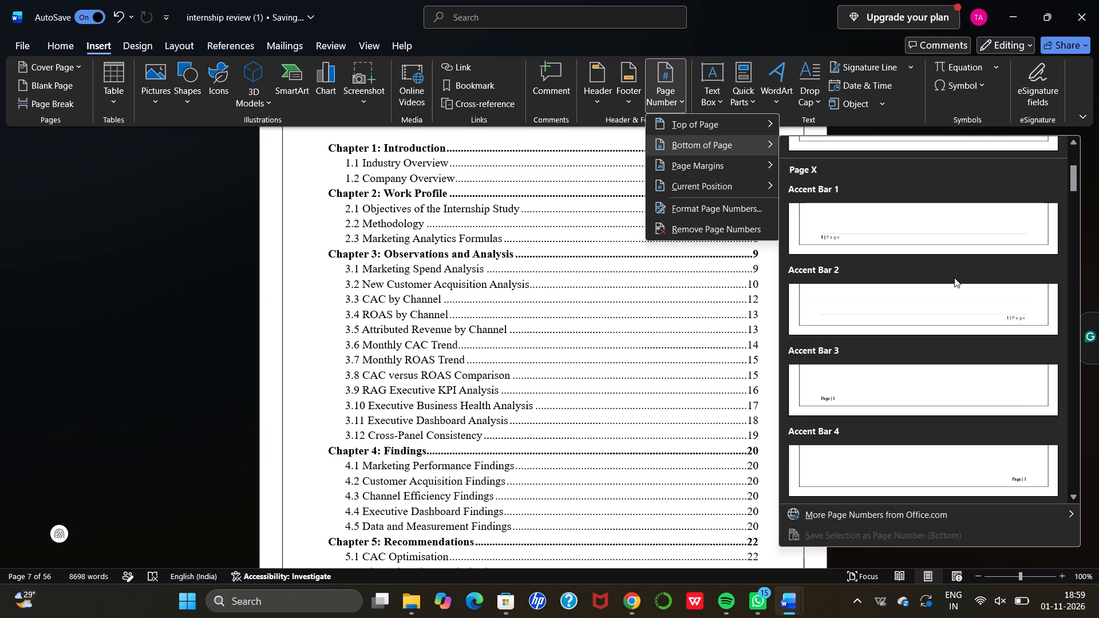
scroll(954, 278, up, 4)
click(932, 288)
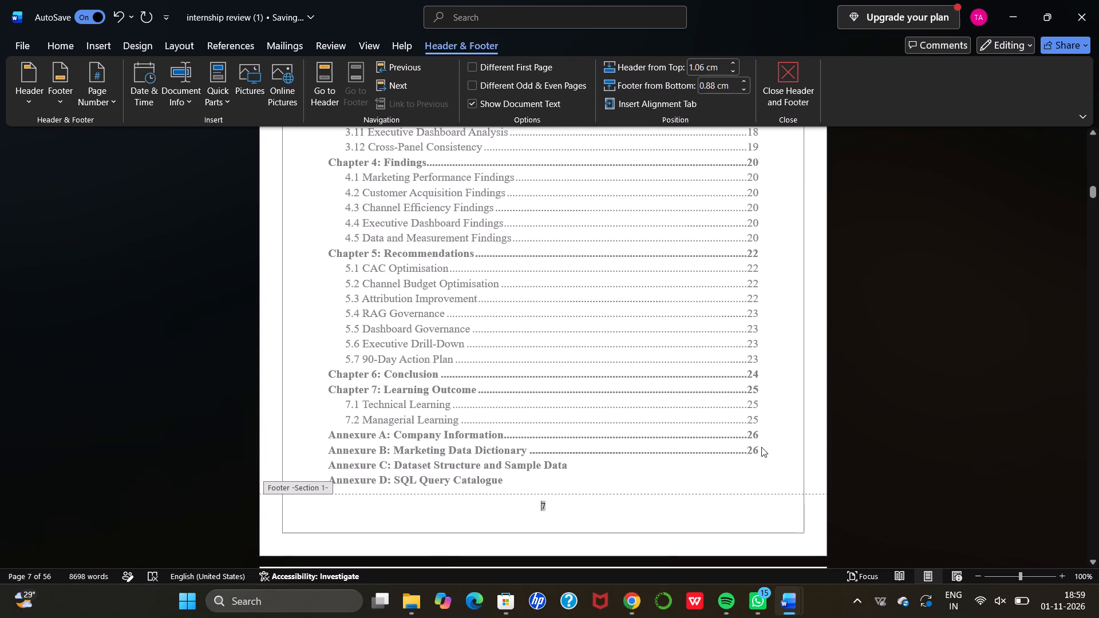
Check the footer page numbers from the Certificate page through the table of contents, then return to the body text.
scroll(627, 455, up, 8)
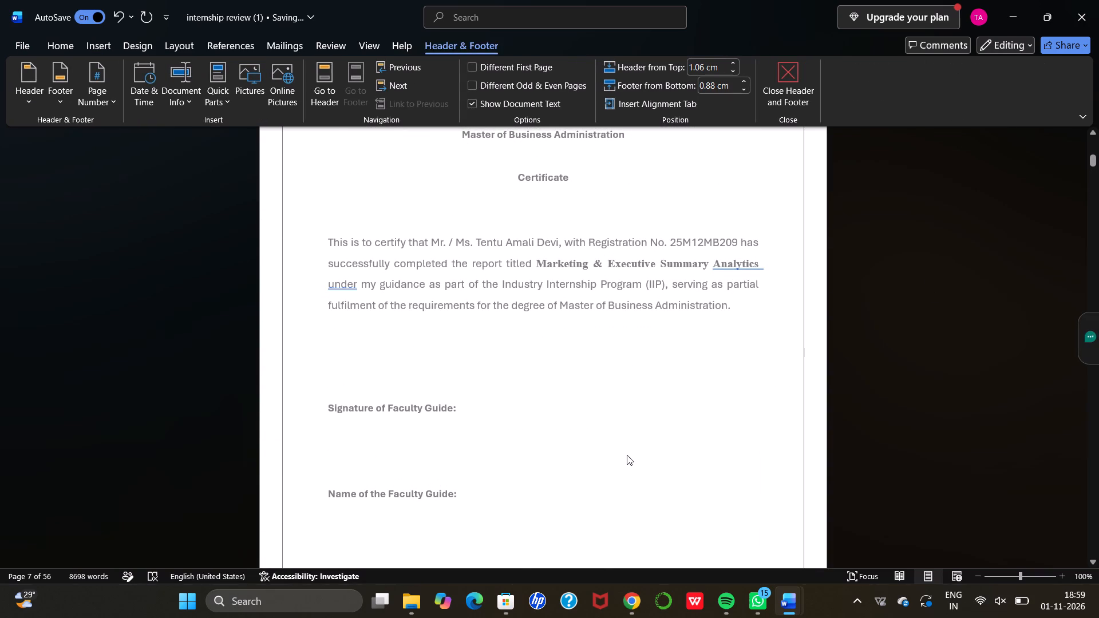
scroll(627, 455, down, 8)
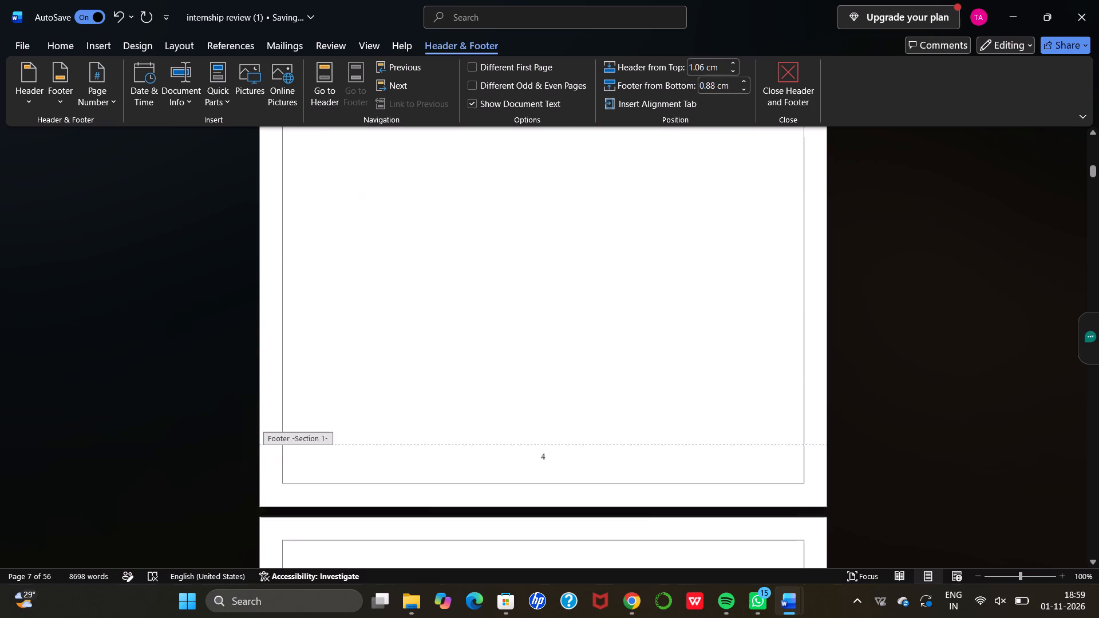
scroll(627, 455, down, 4)
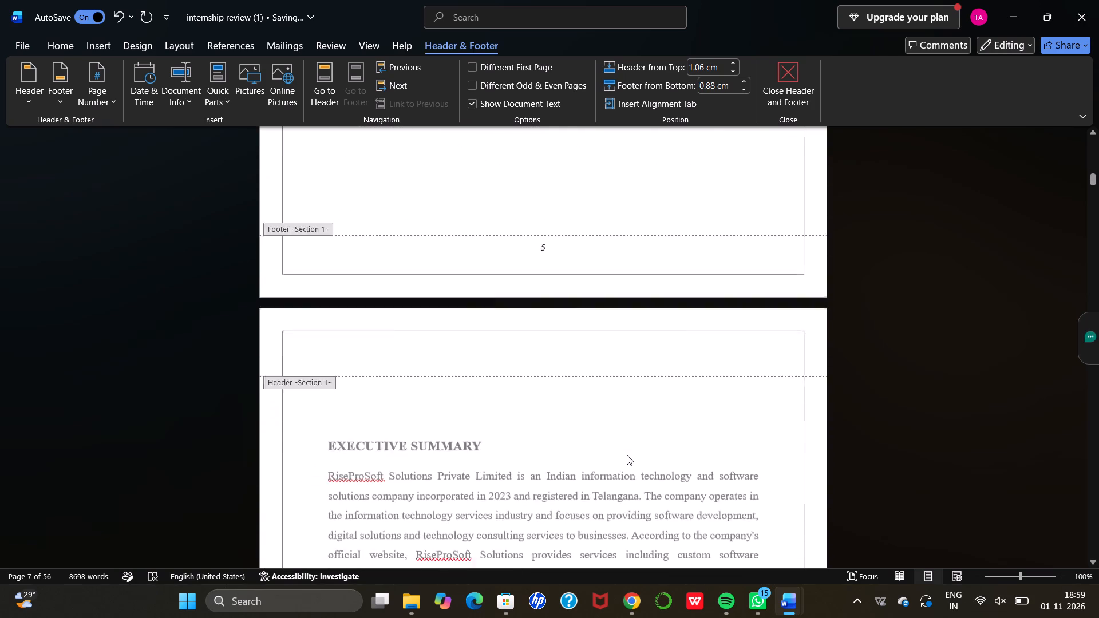
scroll(627, 455, down, 3)
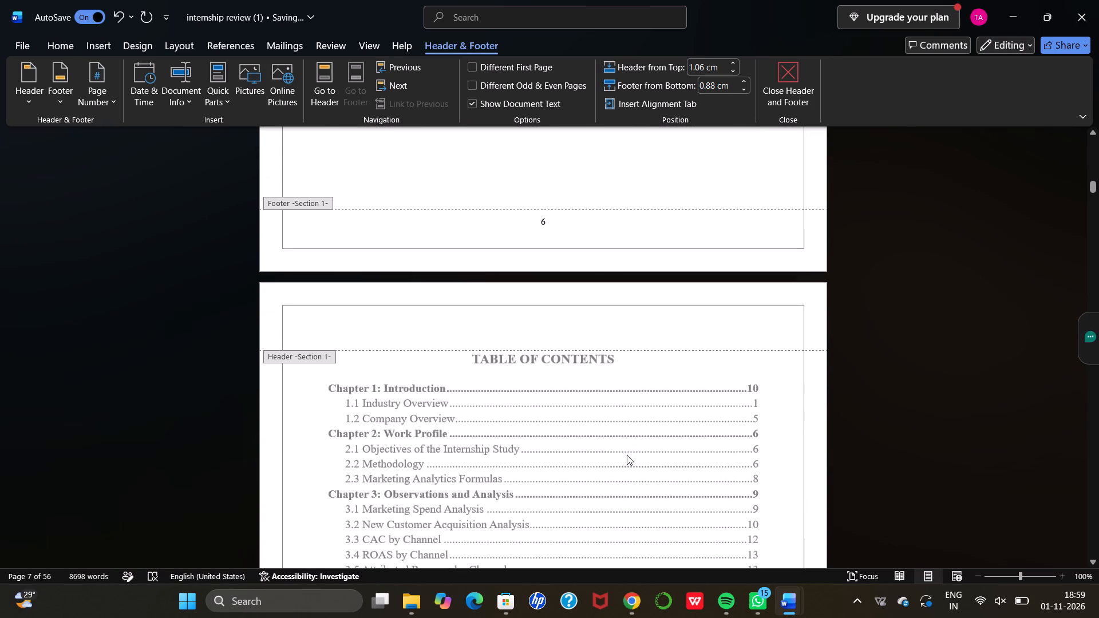
scroll(627, 455, down, 2)
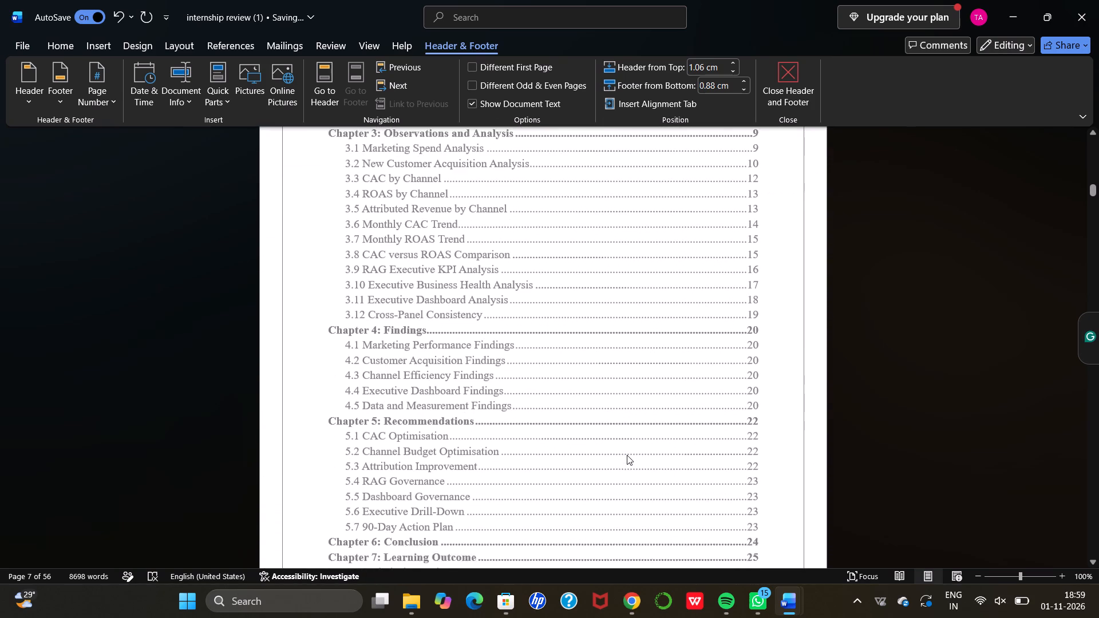
scroll(627, 455, down, 1)
scroll(627, 455, right, 1)
double_click(760, 409)
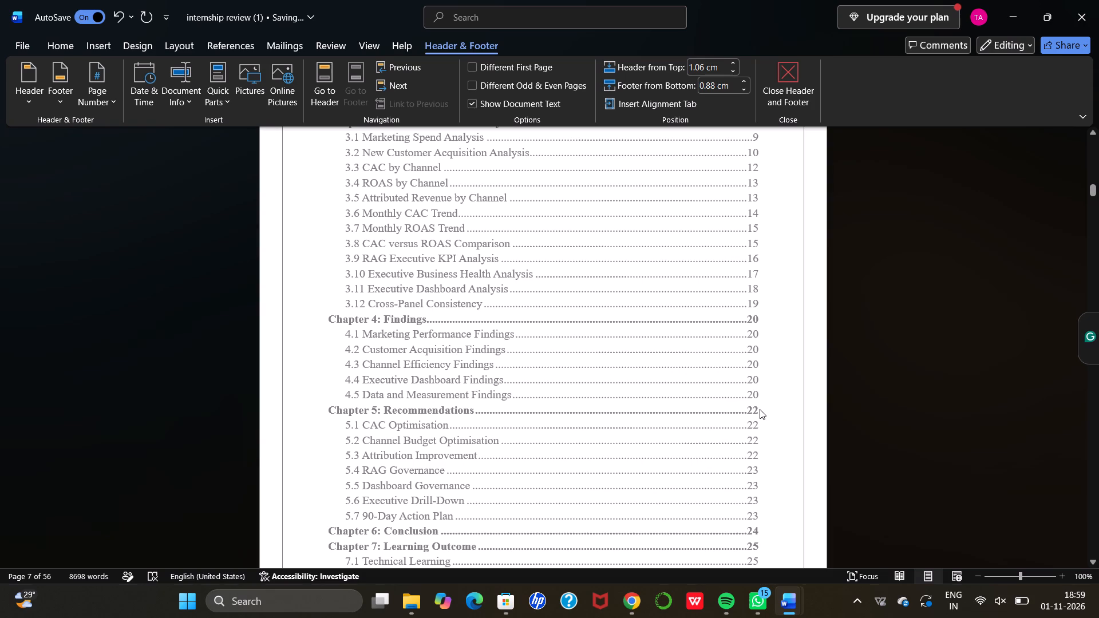
Examine the footer page numbers from the table of contents through the Chapter 1 title page to the 1.1.2 Indian Scenario heading.
scroll(766, 383, down, 1)
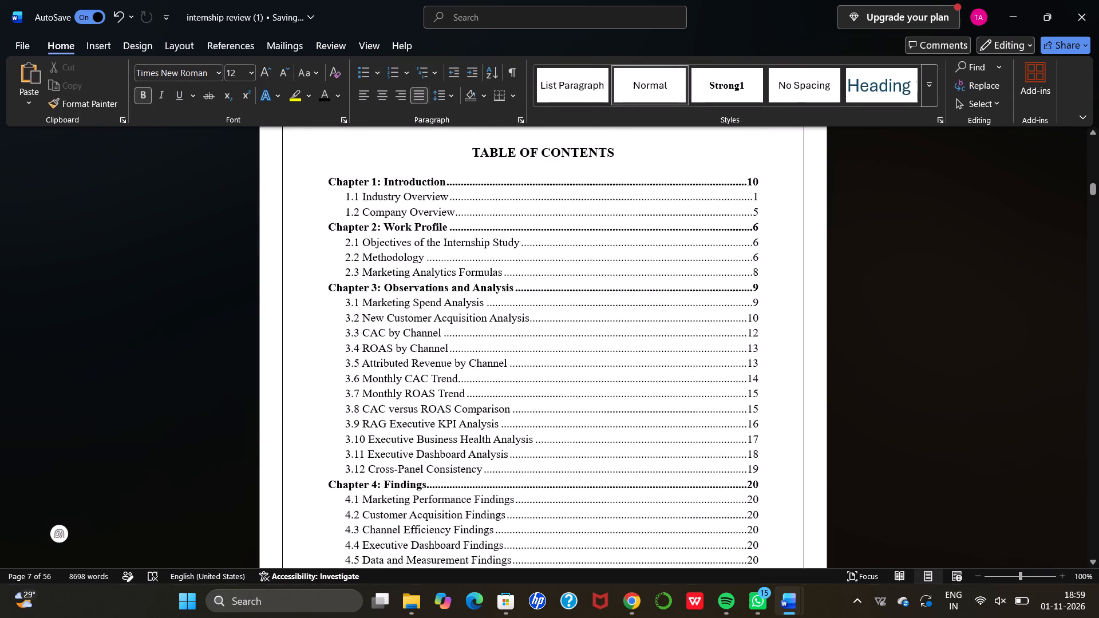
scroll(766, 383, down, 2)
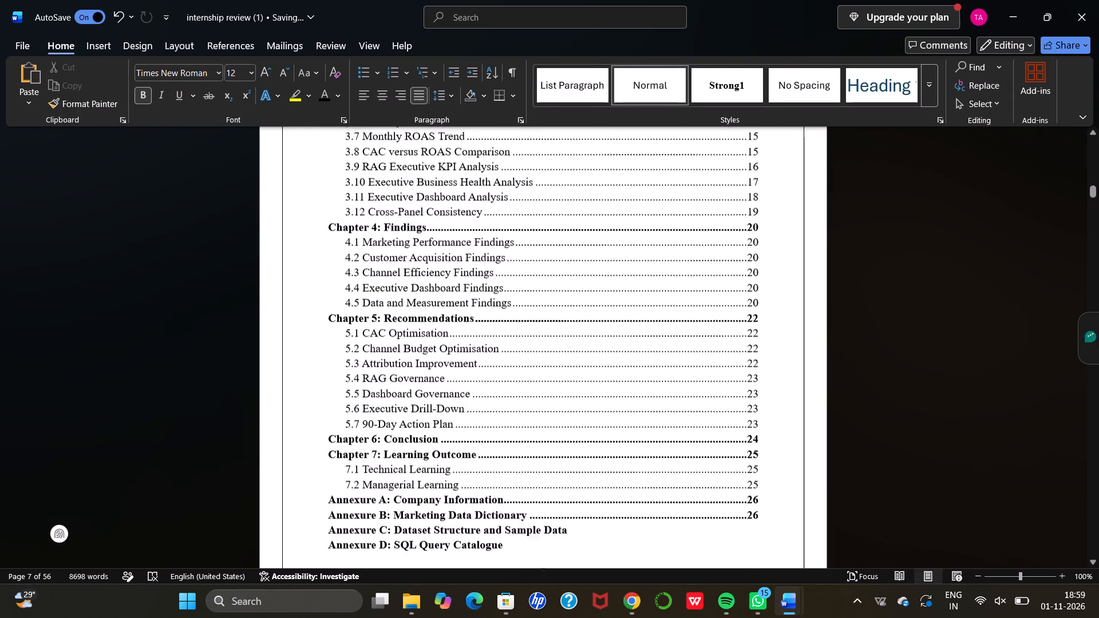
scroll(766, 383, down, 20)
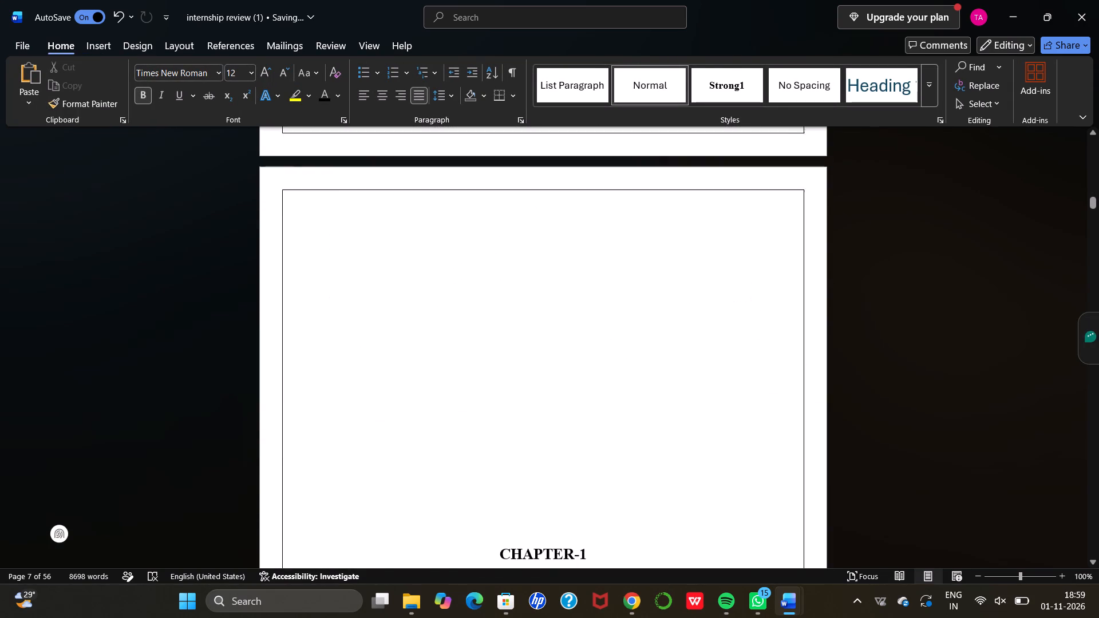
scroll(757, 339, down, 3)
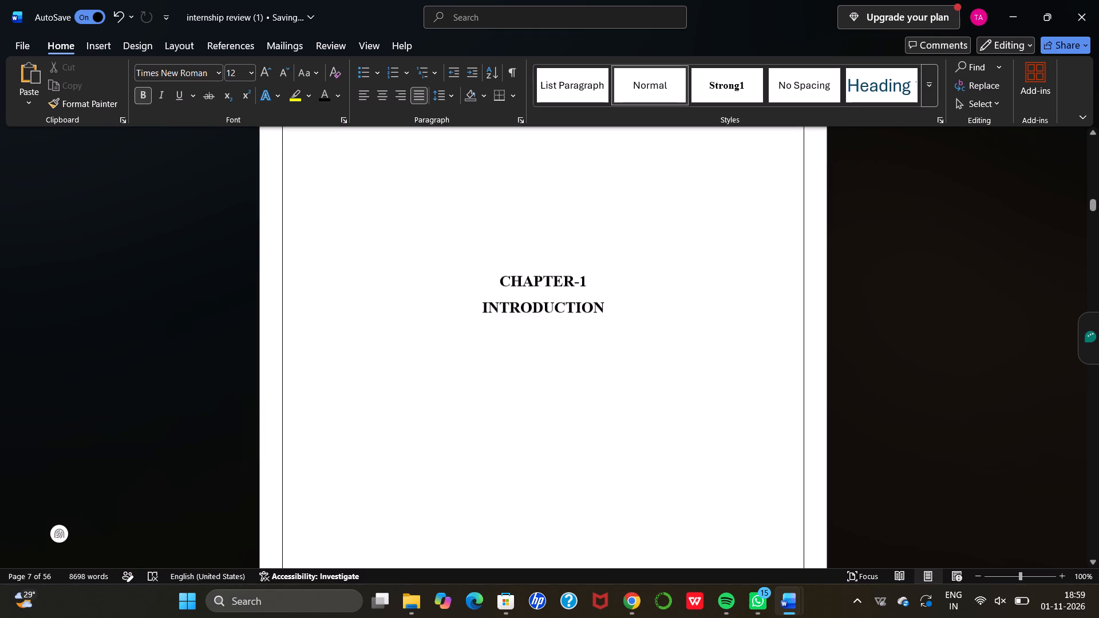
scroll(757, 339, down, 2)
scroll(757, 339, up, 1)
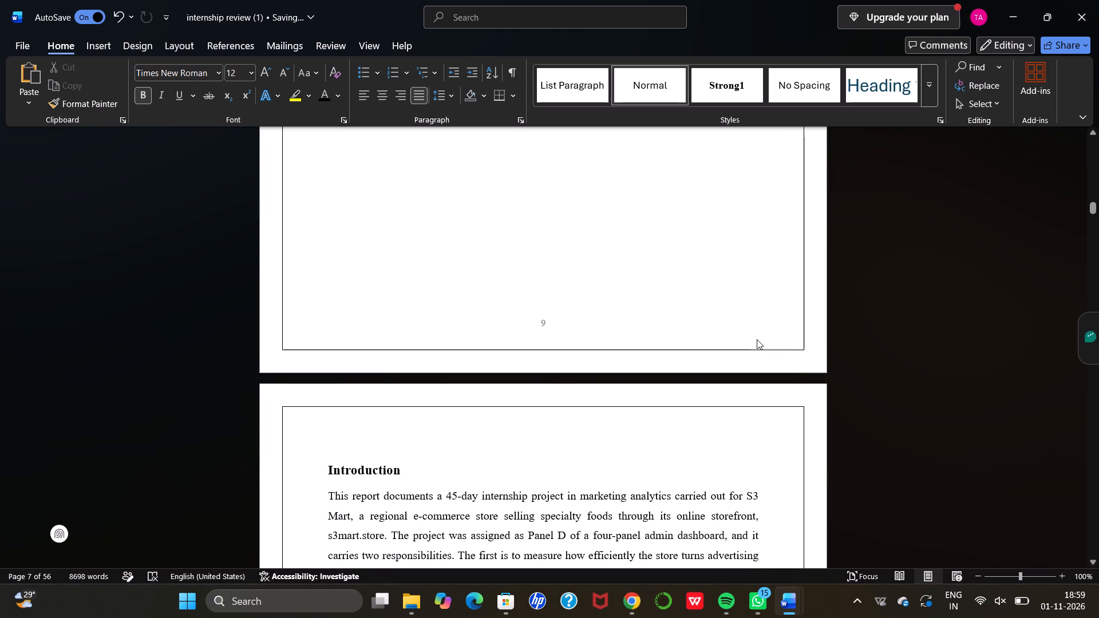
scroll(757, 339, down, 3)
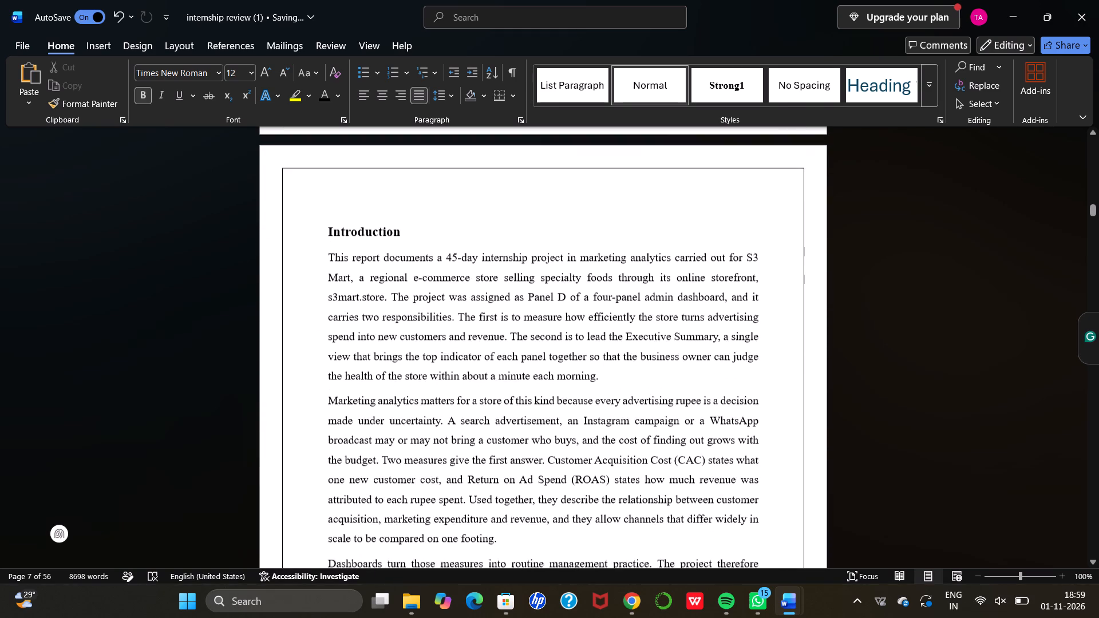
scroll(757, 339, down, 6)
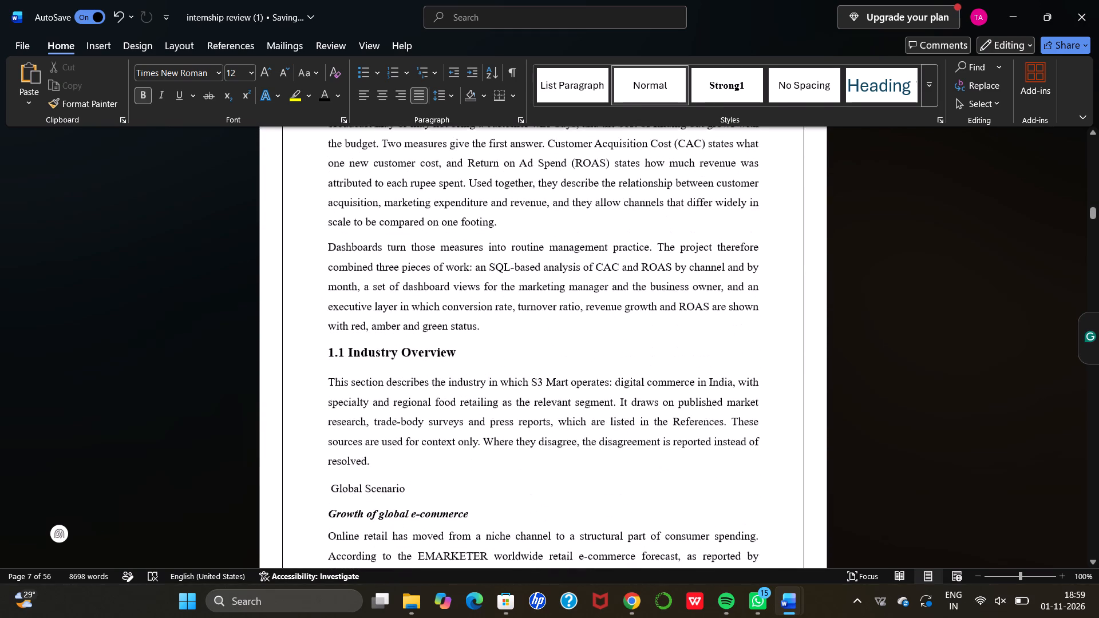
scroll(757, 339, down, 1)
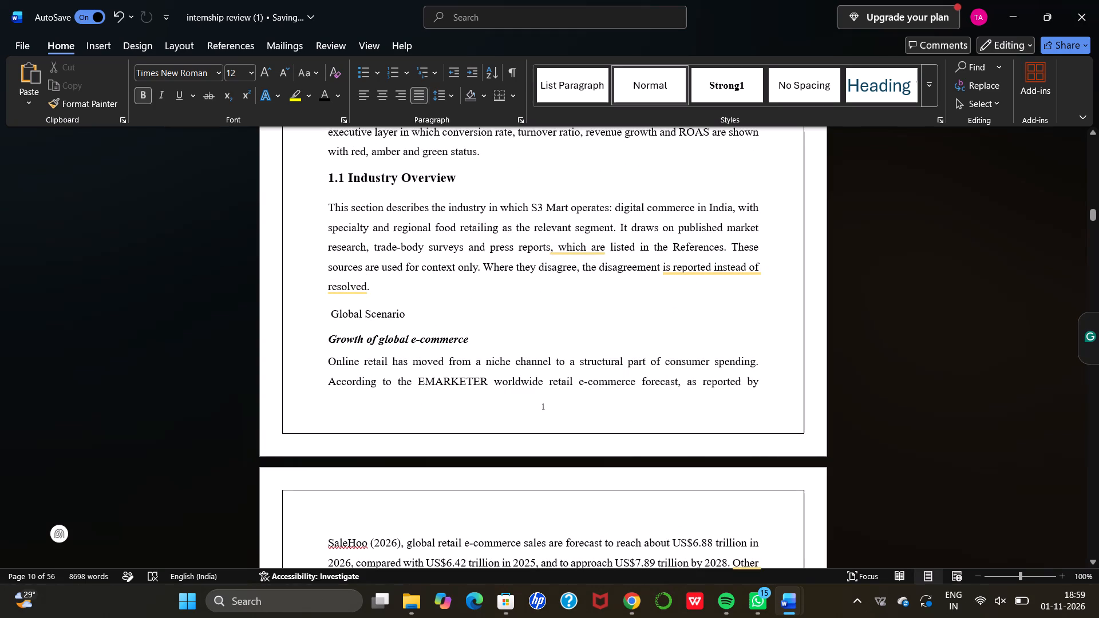
scroll(757, 339, up, 2)
ctrl+scroll(757, 339, up, 1)
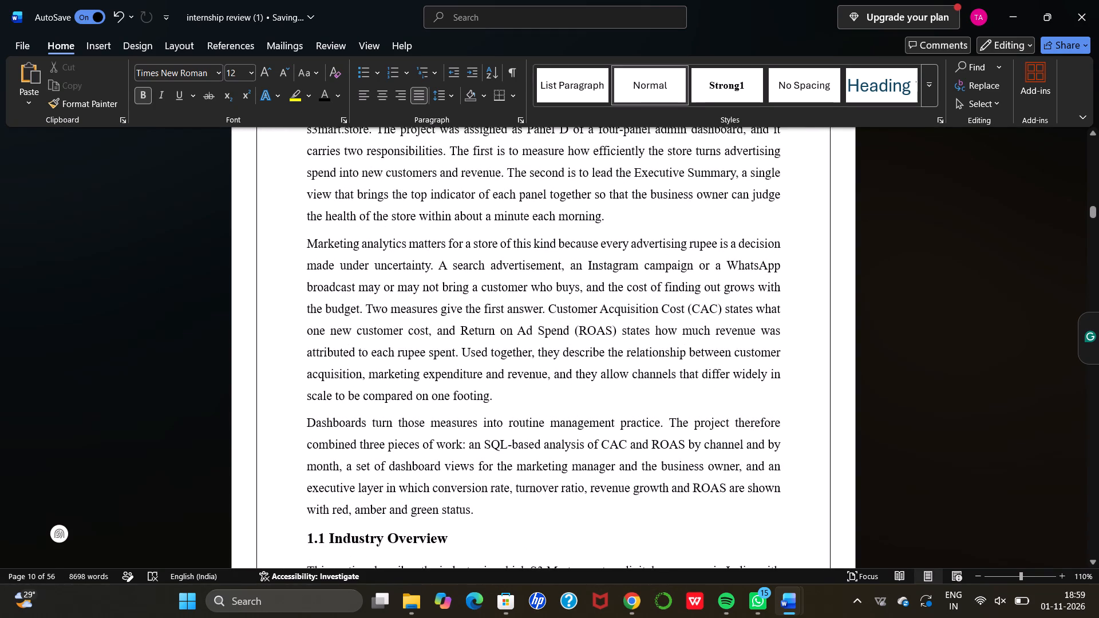
ctrl+scroll(757, 339, down, 1)
scroll(757, 339, down, 5)
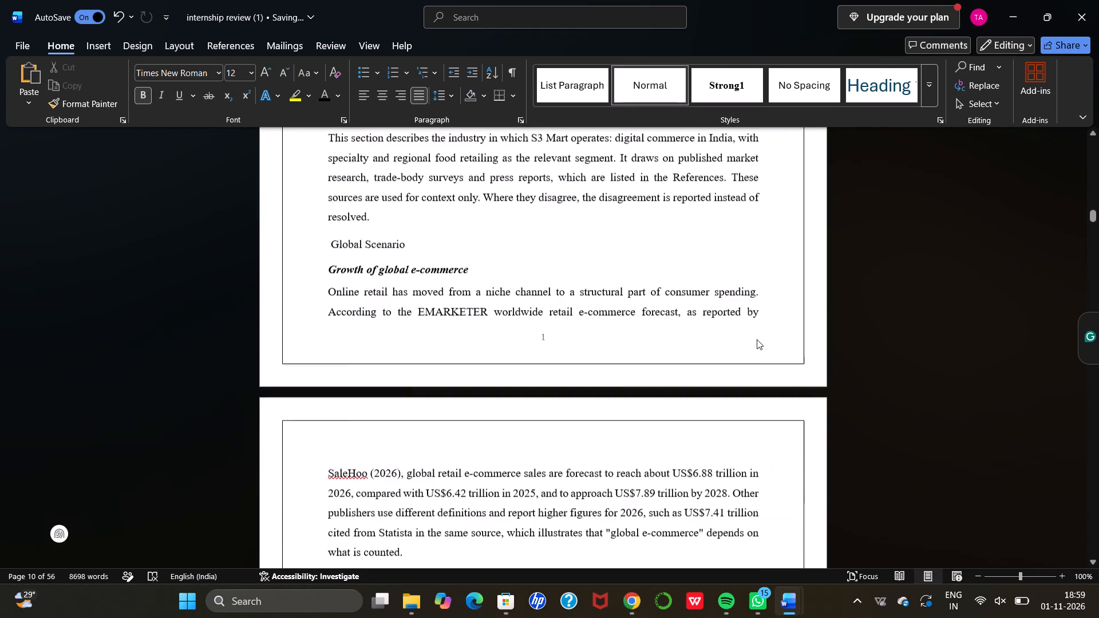
scroll(757, 339, down, 5)
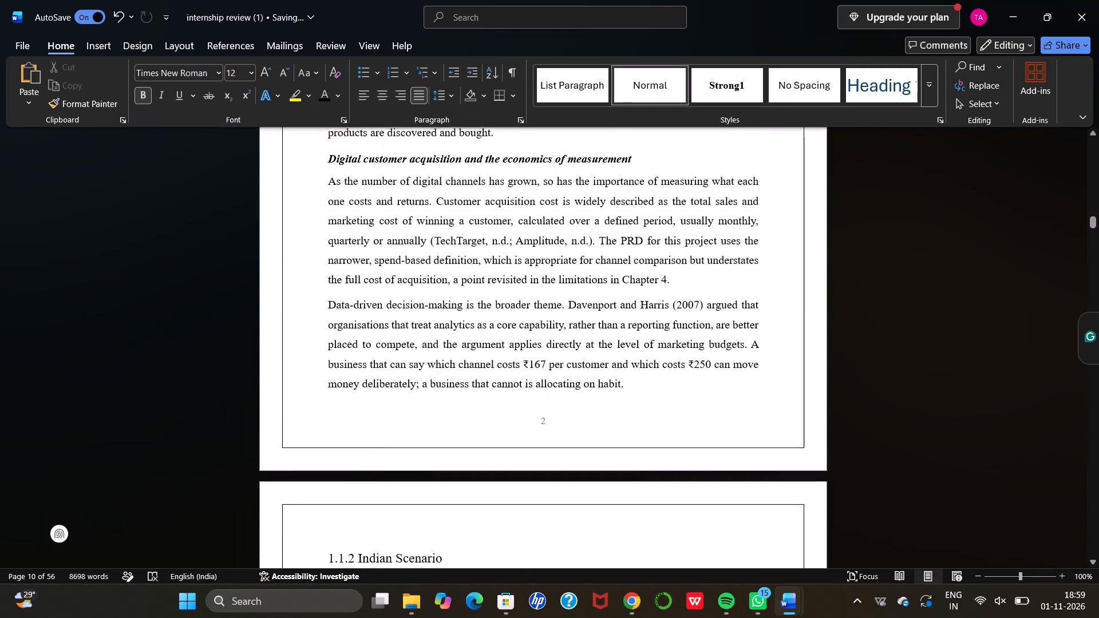
Recheck the footer numbering from the end of the table of contents to the first Introduction page, where the section changes.
scroll(757, 339, up, 9)
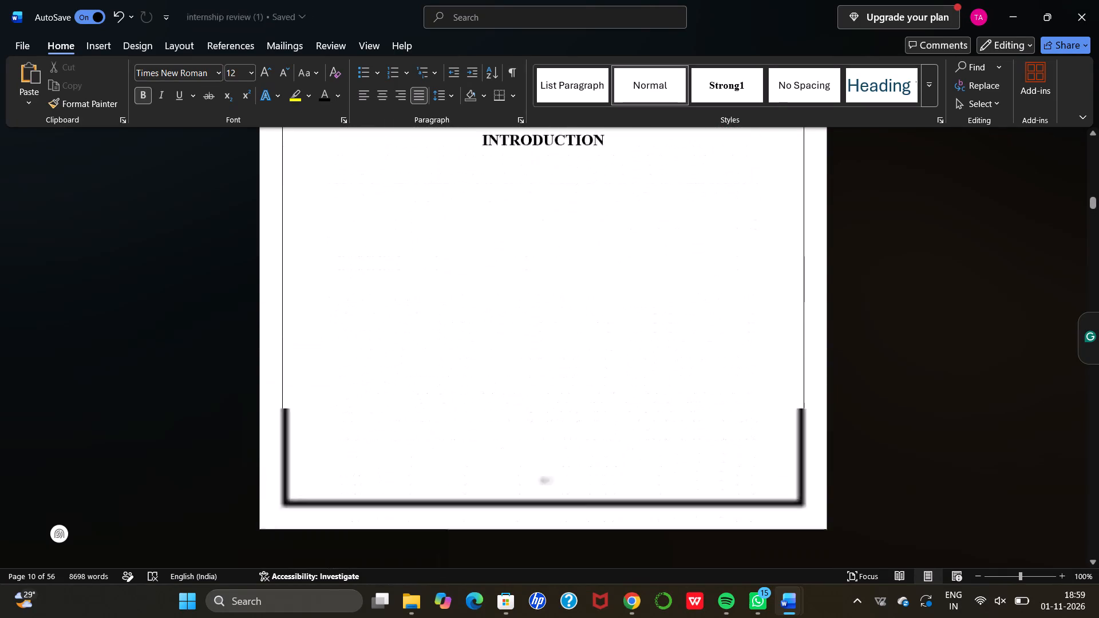
scroll(757, 339, up, 2)
scroll(757, 339, down, 2)
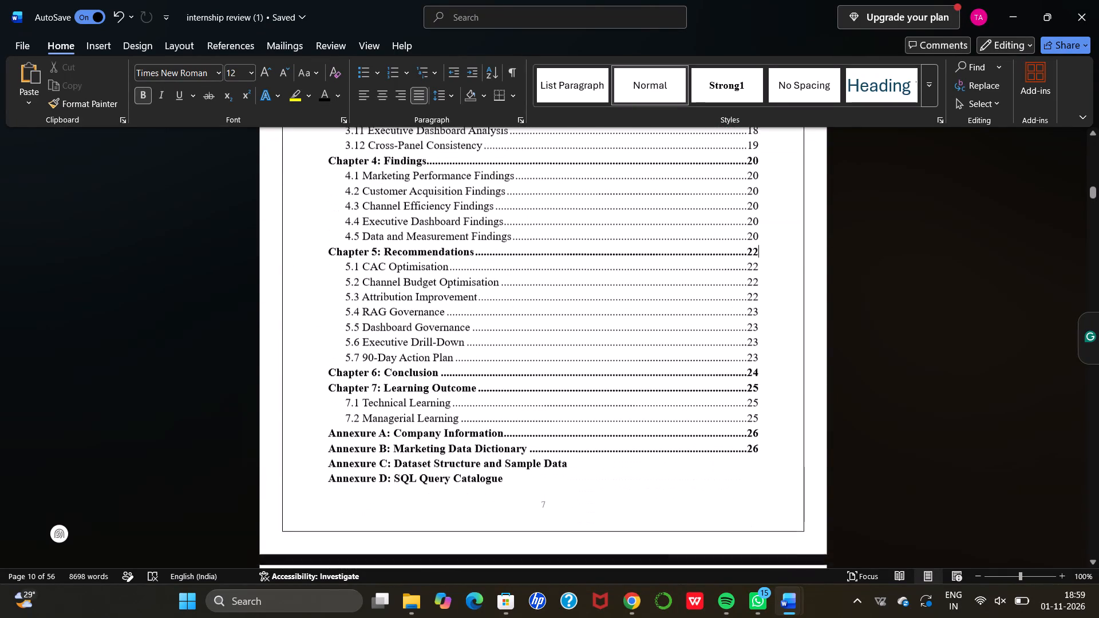
scroll(757, 339, down, 5)
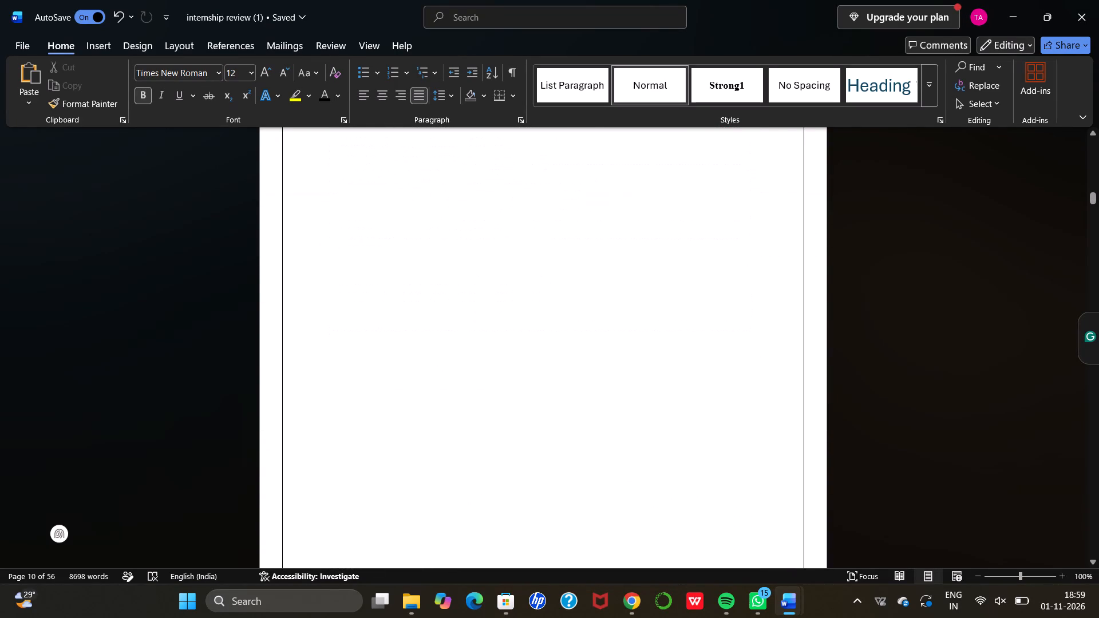
scroll(757, 339, down, 4)
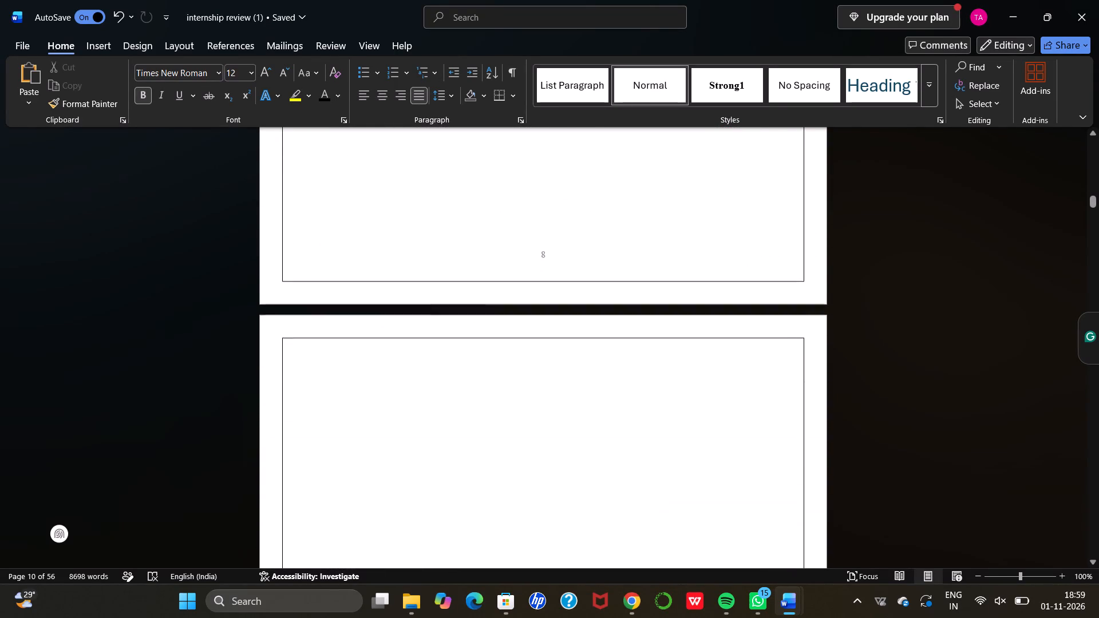
scroll(757, 339, down, 18)
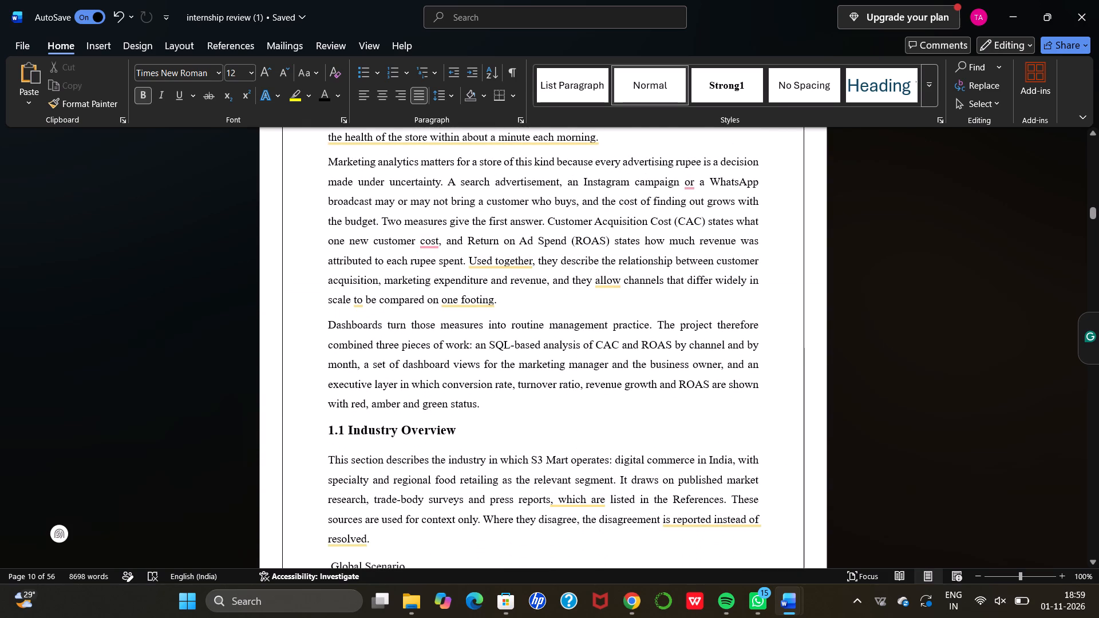
scroll(757, 339, down, 1)
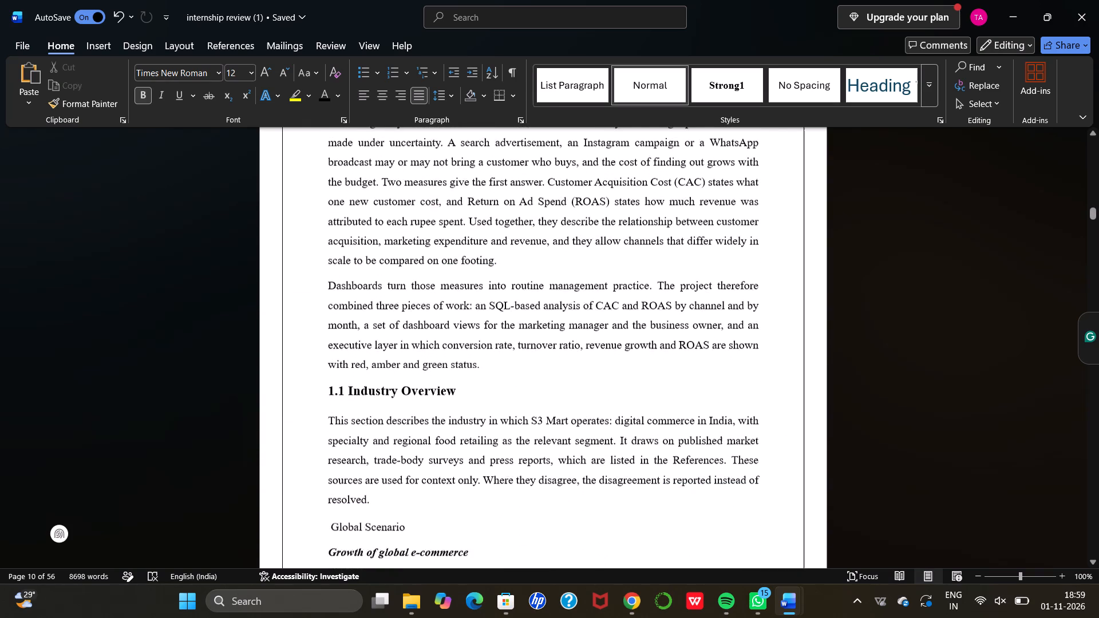
scroll(757, 339, down, 1)
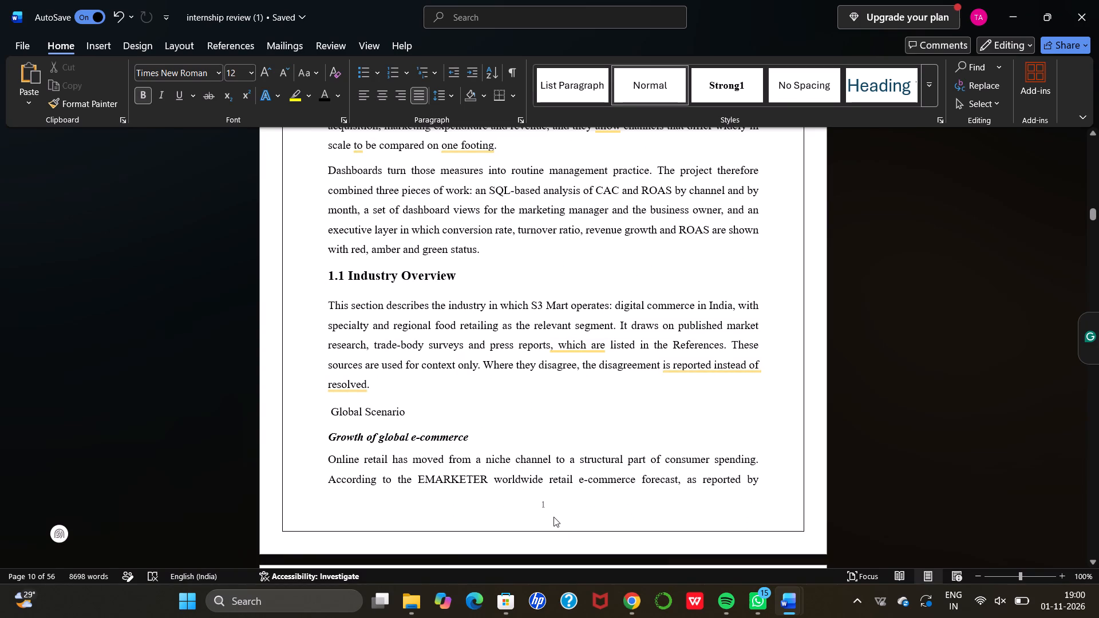
Check the footer number on the cover page and view the page number options from the Declaration page.
scroll(554, 517, up, 20)
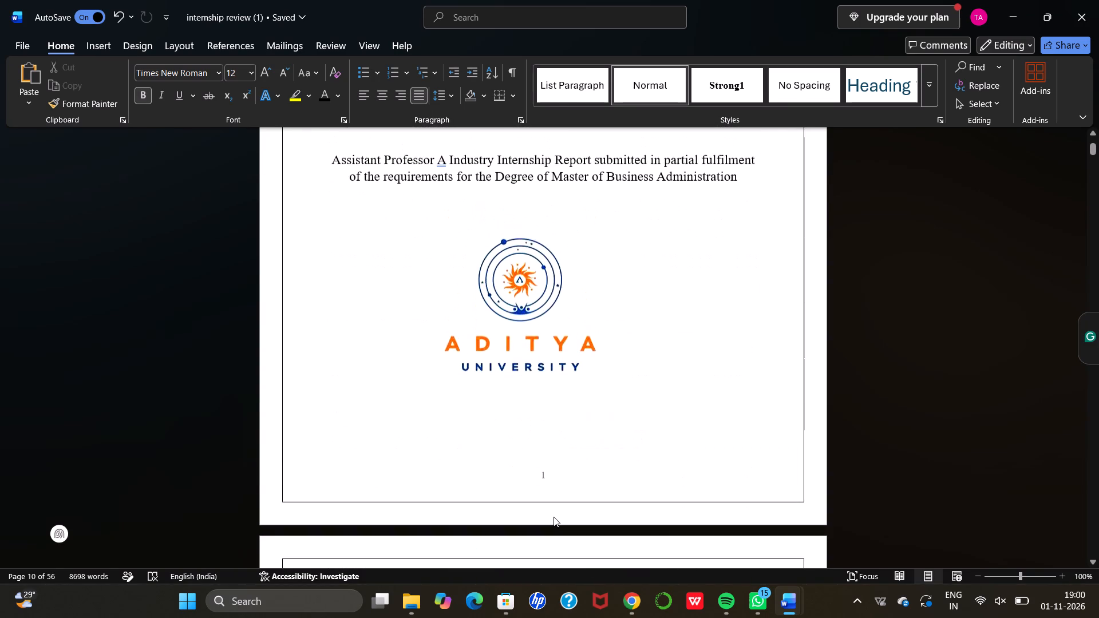
click(552, 478)
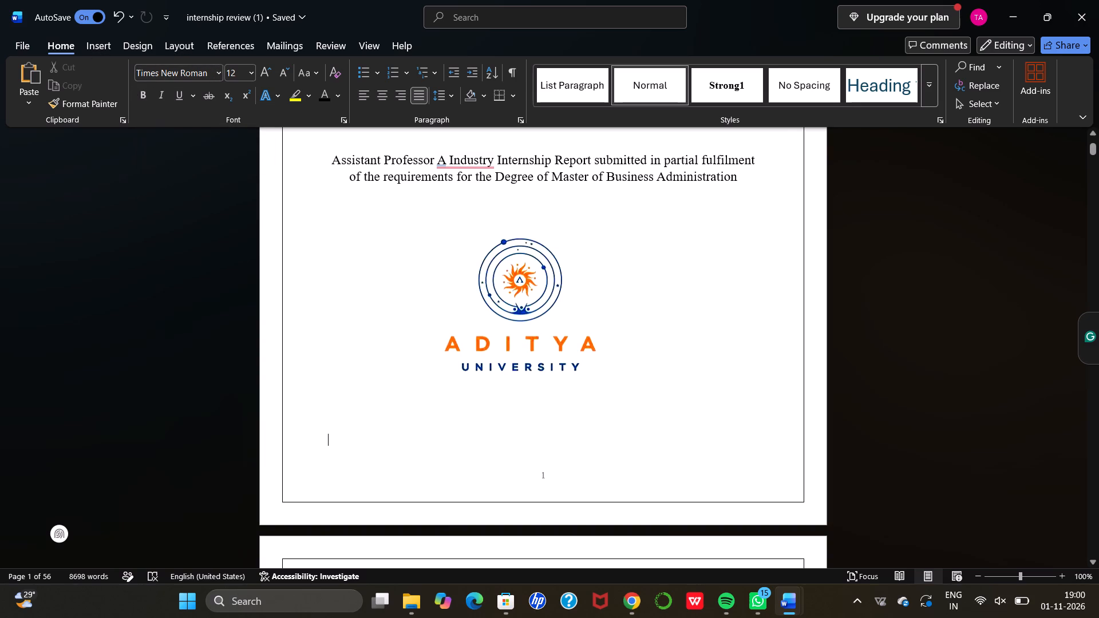
scroll(503, 458, down, 4)
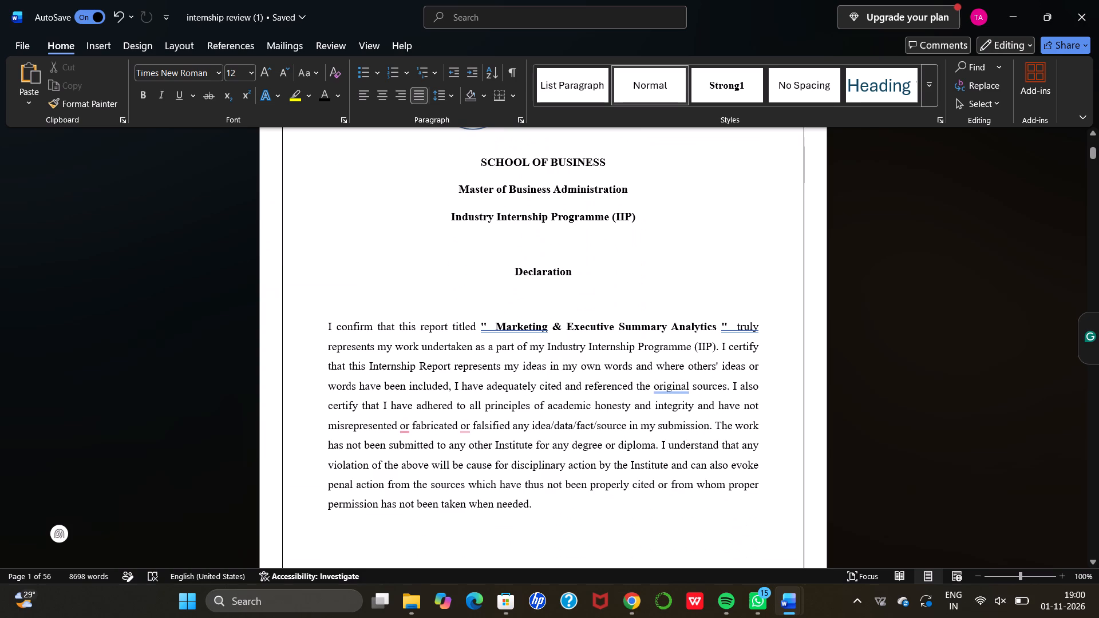
click(106, 47)
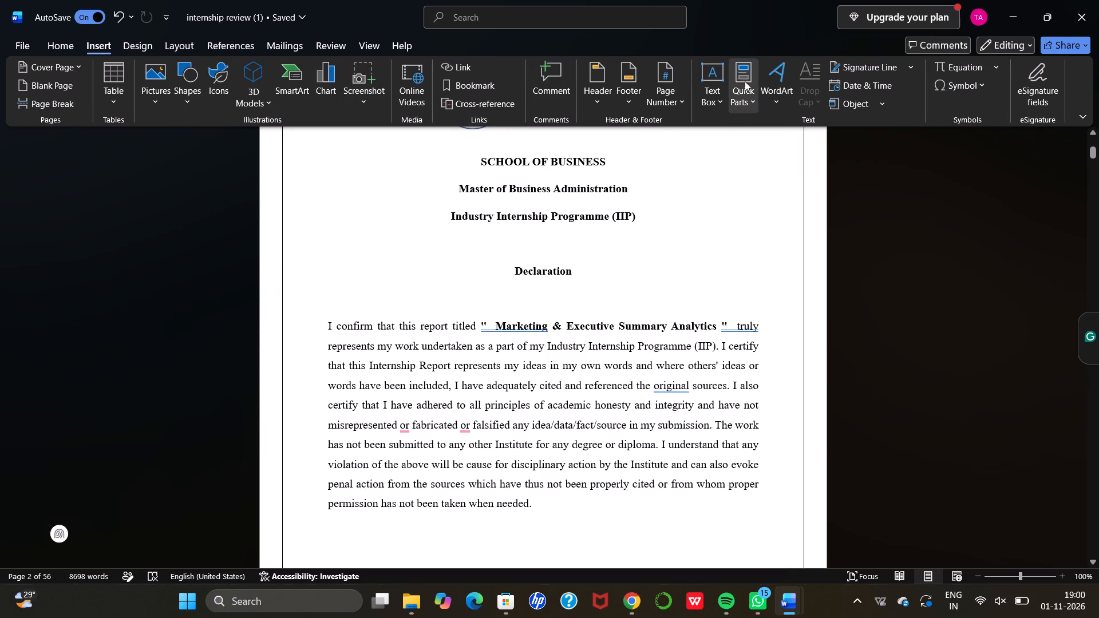
click(674, 102)
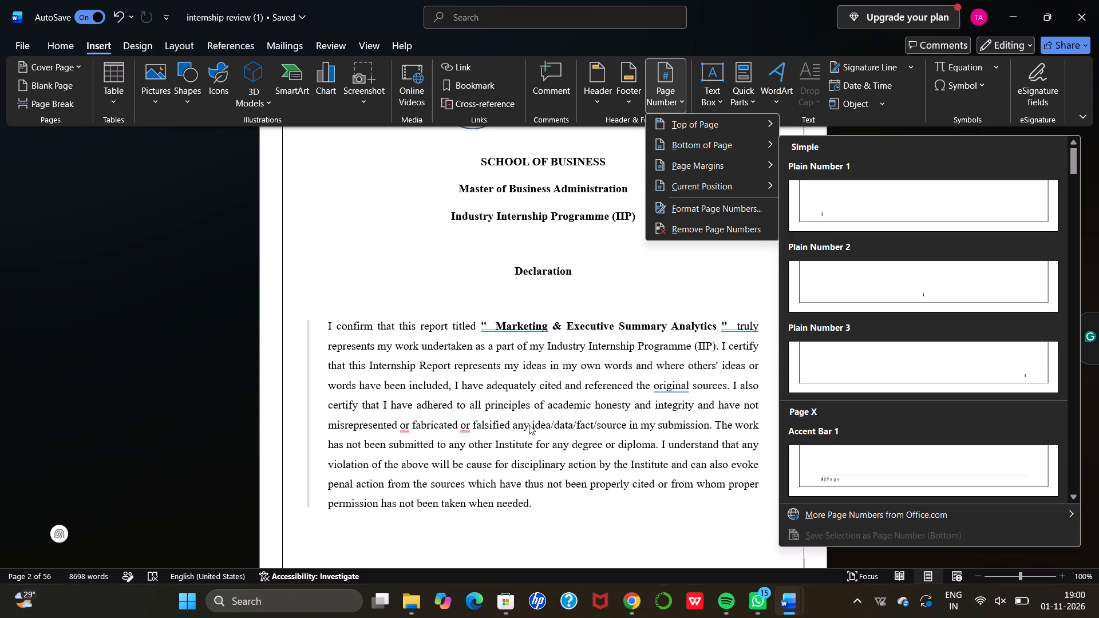
Check the footer page numbers from the Declaration page through the table of contents to the pages after the Introduction heading.
scroll(529, 425, down, 6)
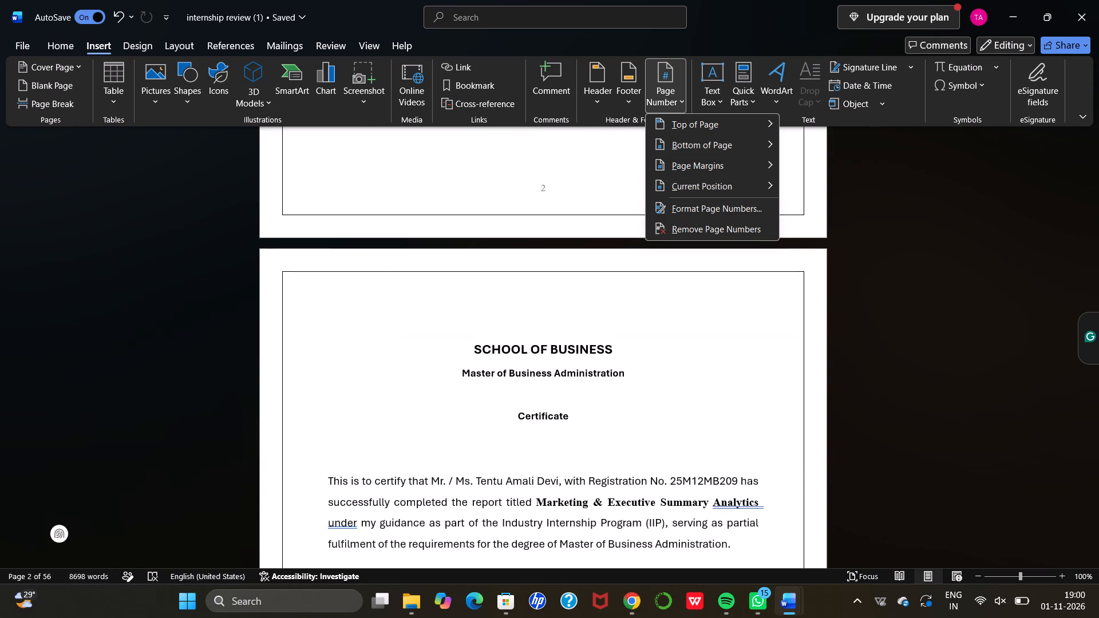
scroll(529, 425, down, 9)
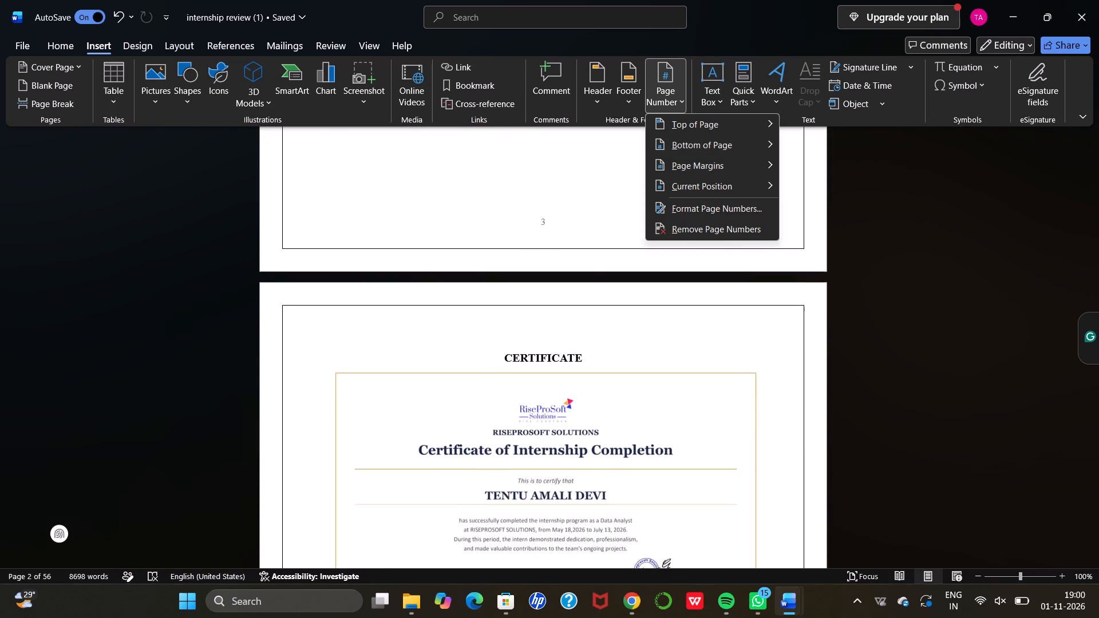
scroll(529, 425, down, 6)
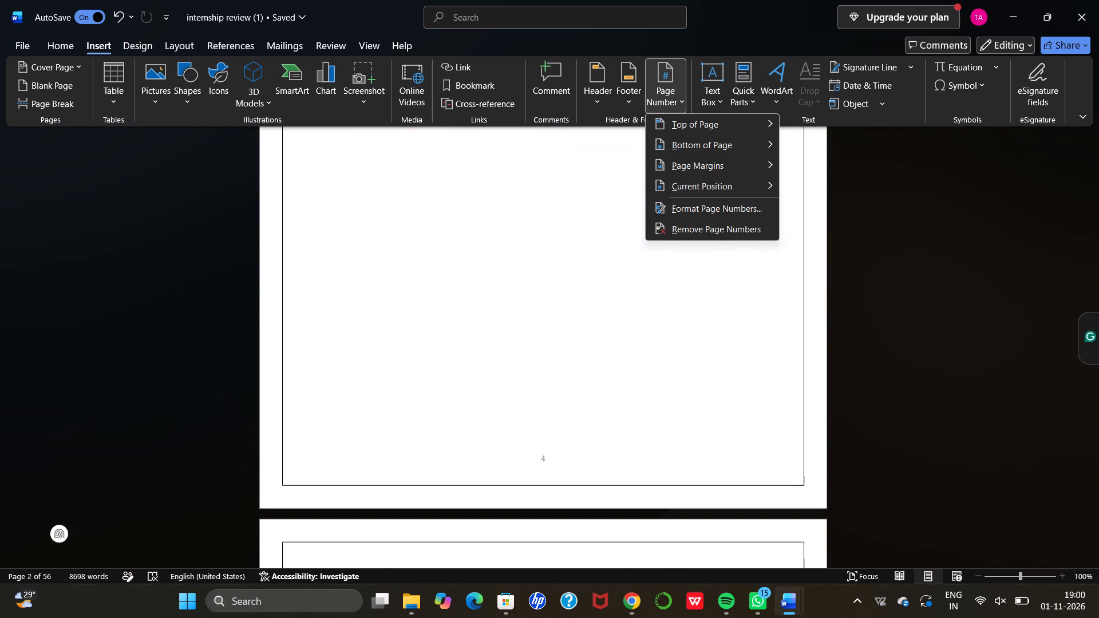
scroll(529, 425, down, 3)
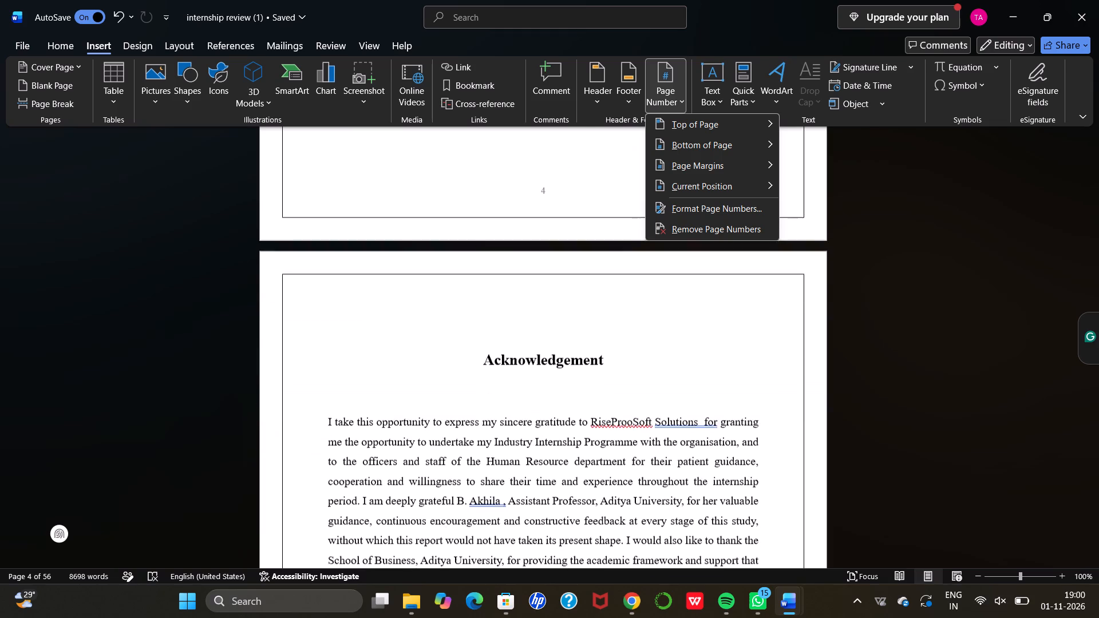
scroll(529, 425, down, 8)
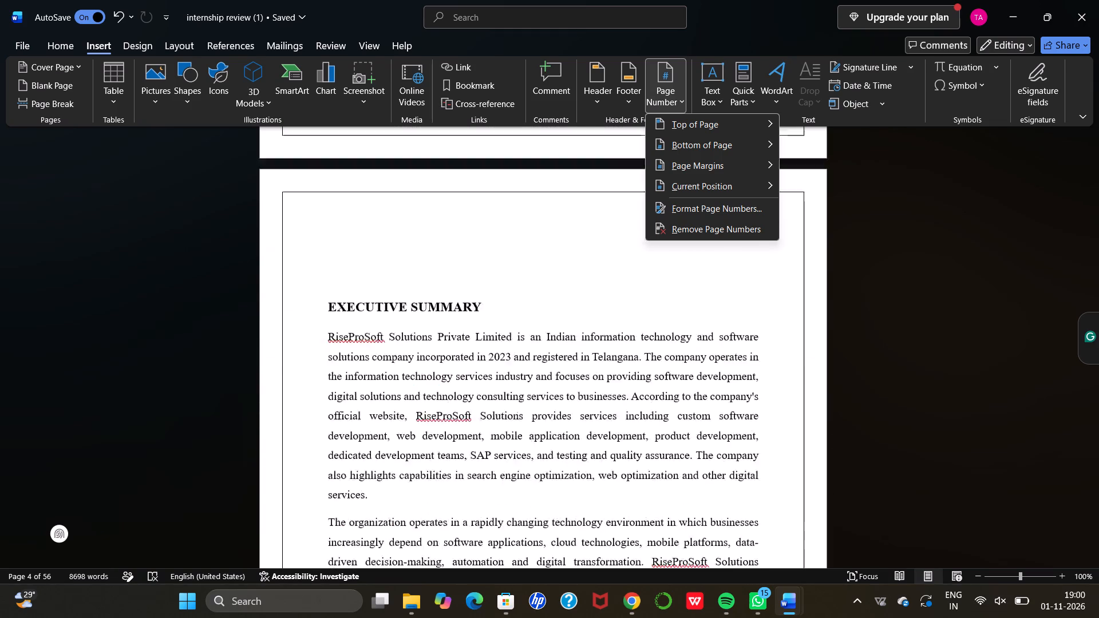
scroll(529, 425, down, 8)
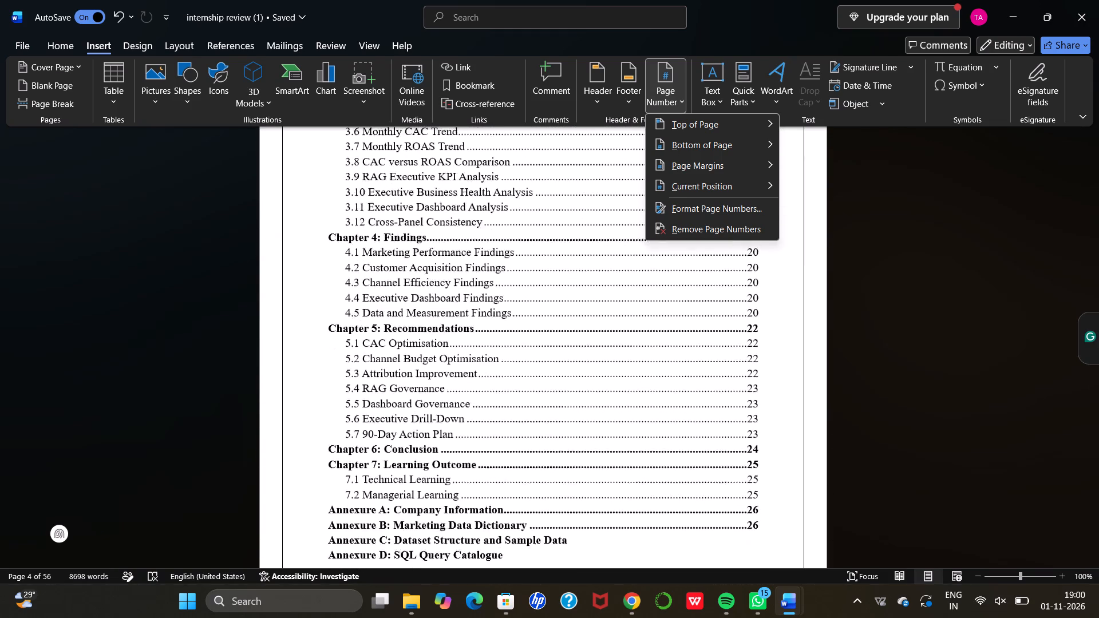
scroll(529, 425, down, 9)
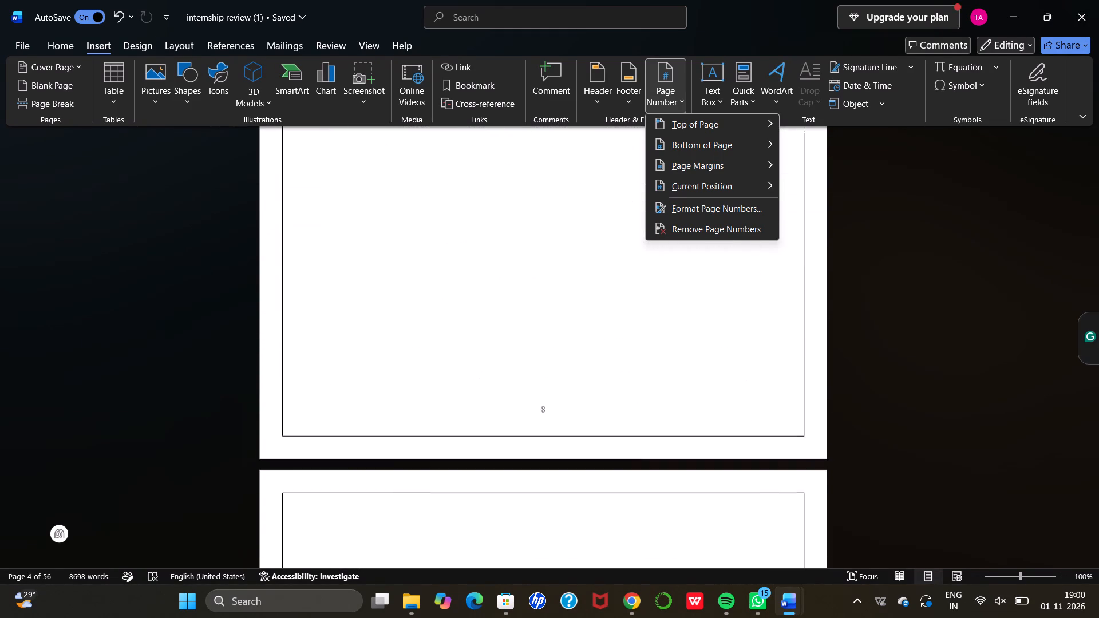
scroll(529, 425, down, 8)
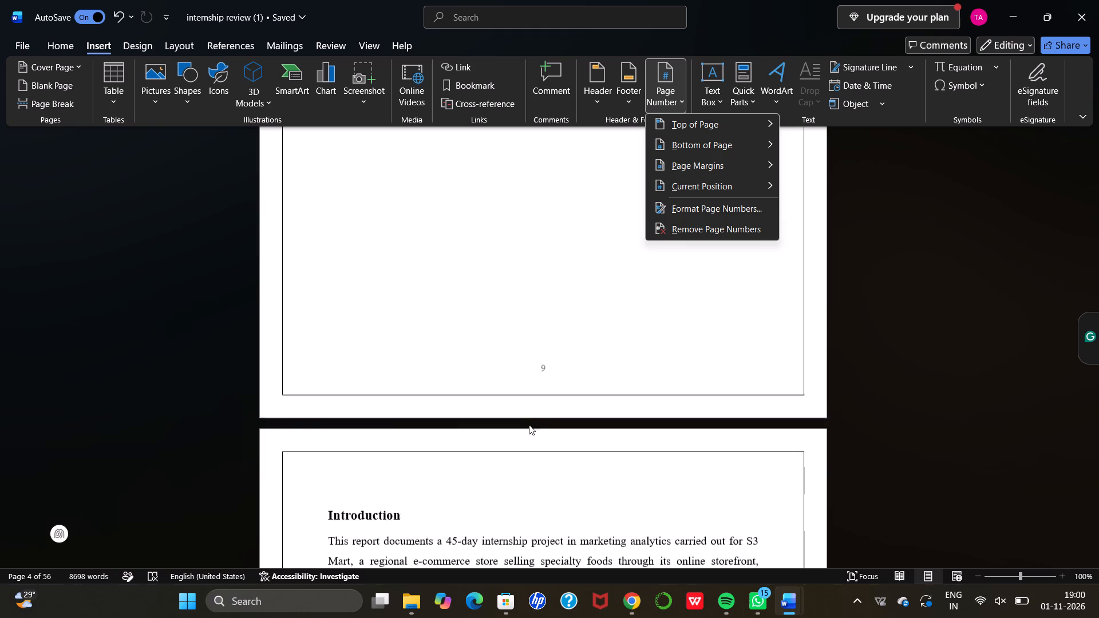
scroll(529, 425, down, 1)
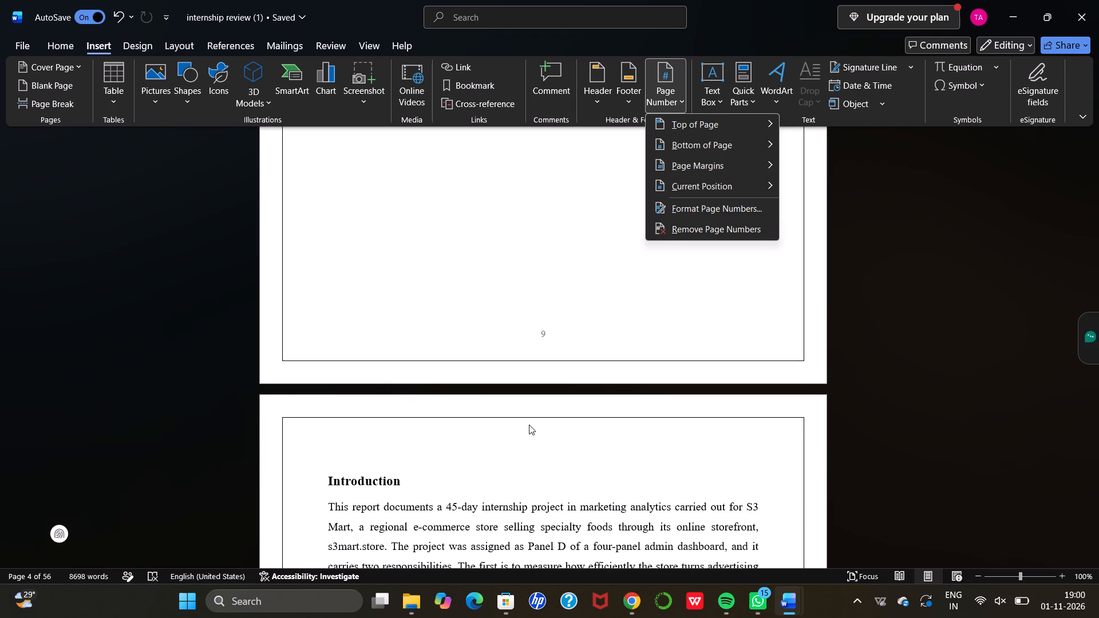
scroll(529, 425, down, 5)
Insert a Plain Number 2 page number at the bottom of the page, starting from the 1.1 Industry Overview page.
scroll(529, 425, up, 1)
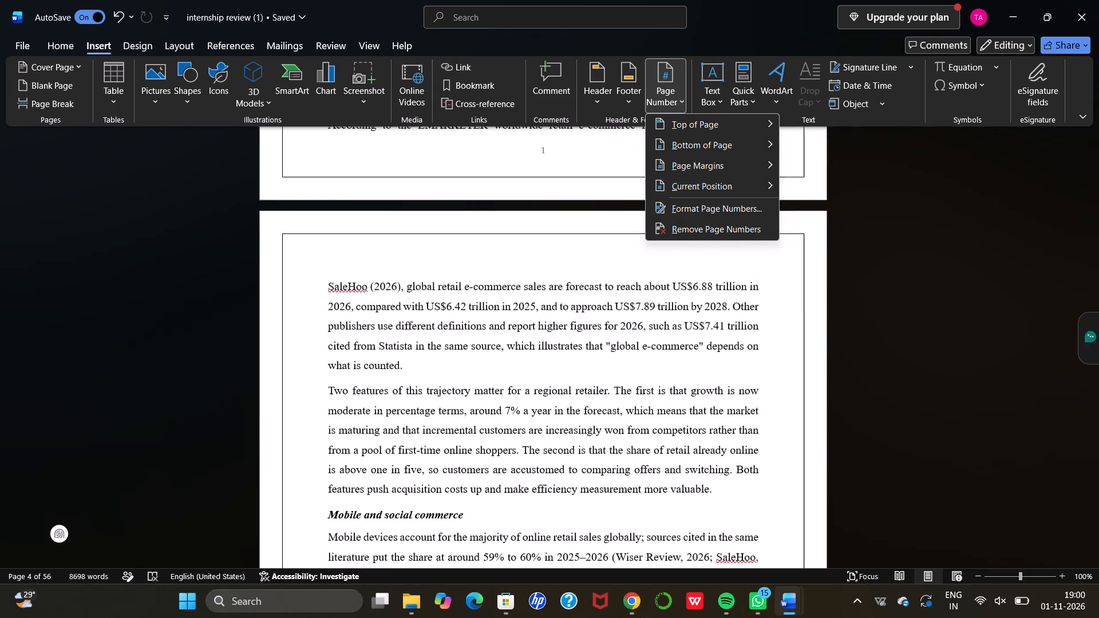
scroll(529, 425, up, 3)
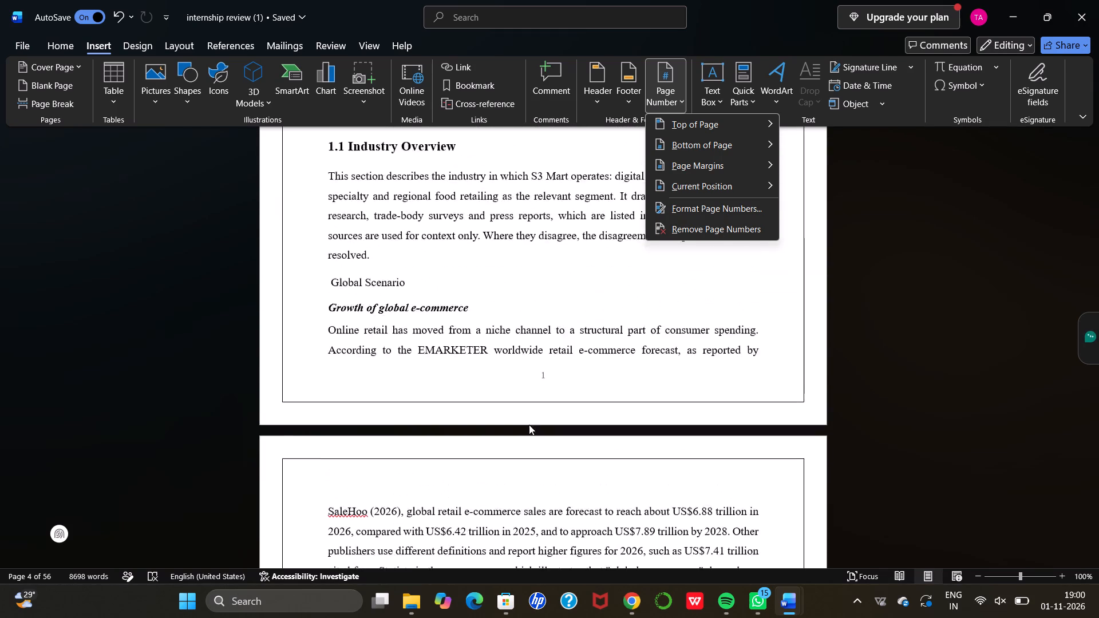
scroll(529, 425, up, 1)
click(547, 410)
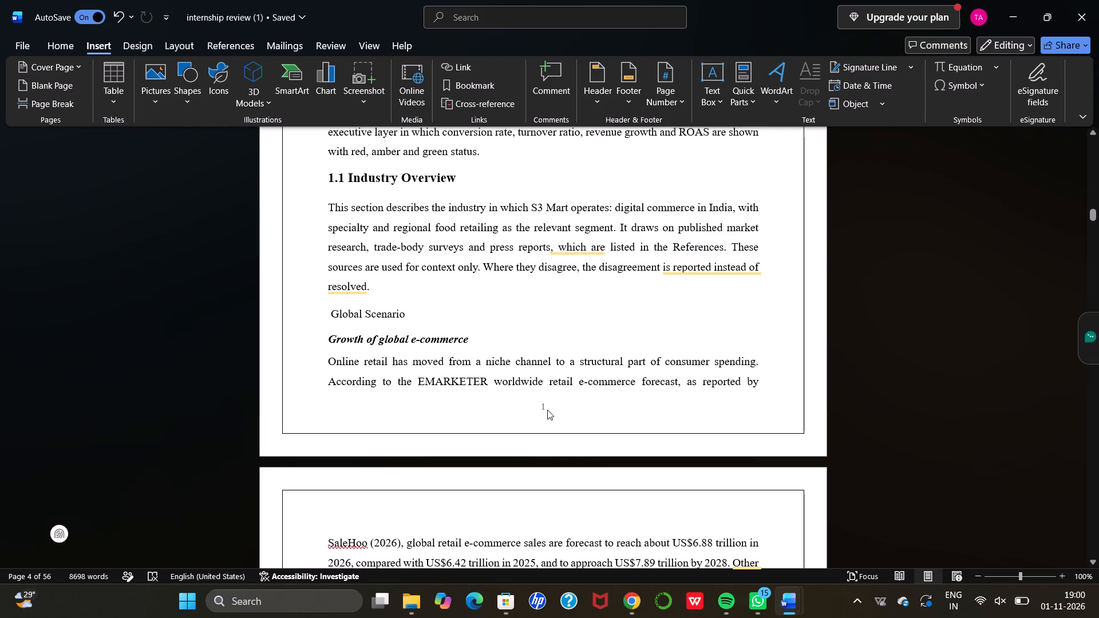
click(674, 84)
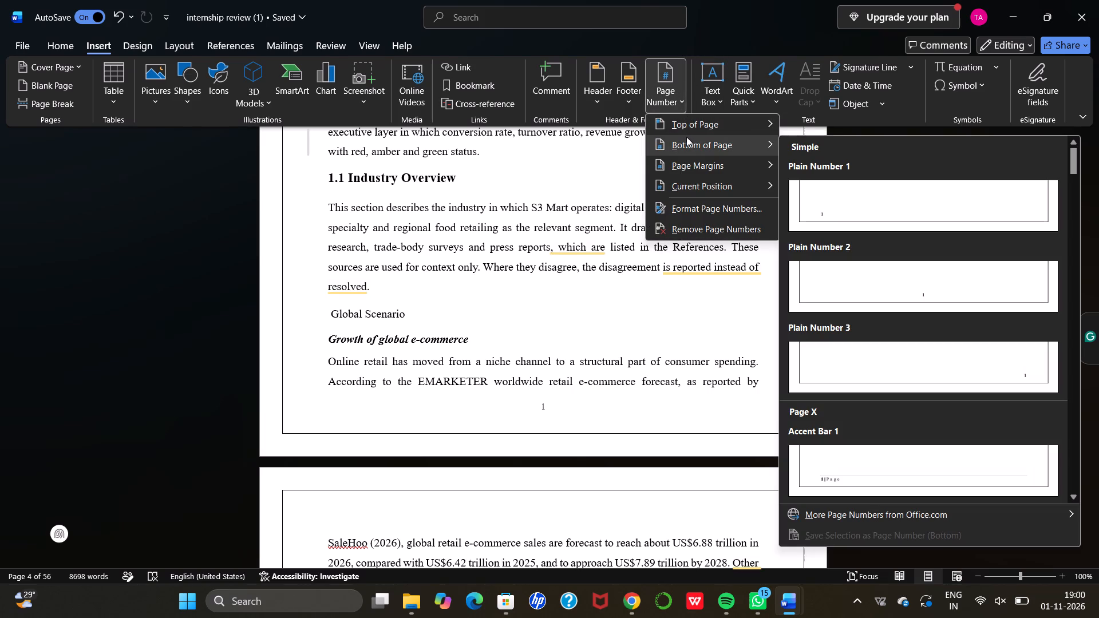
click(686, 138)
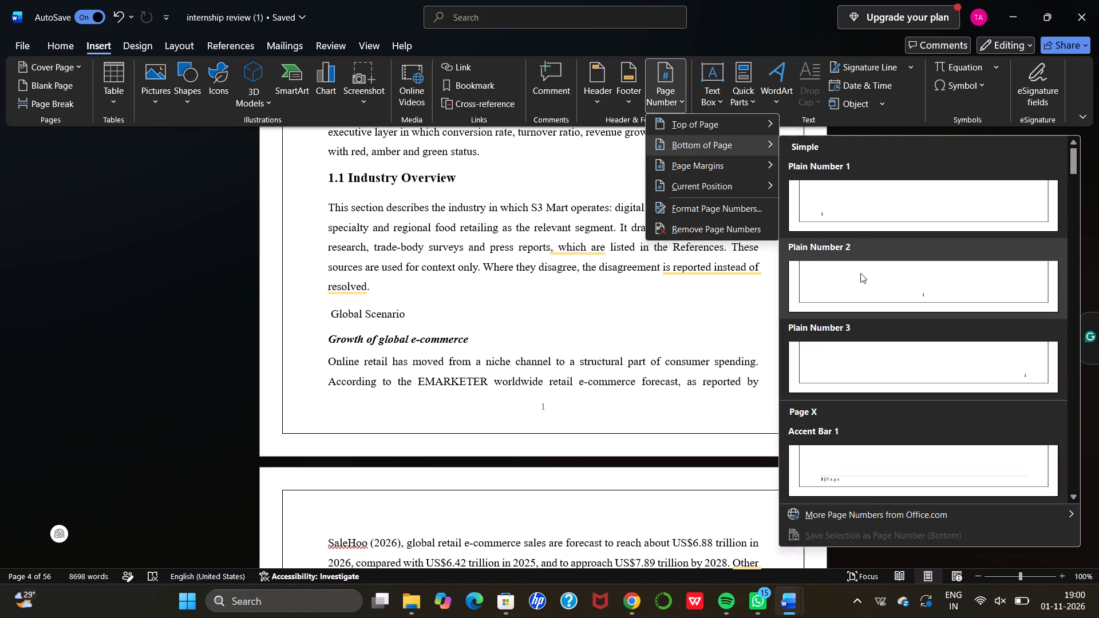
click(860, 273)
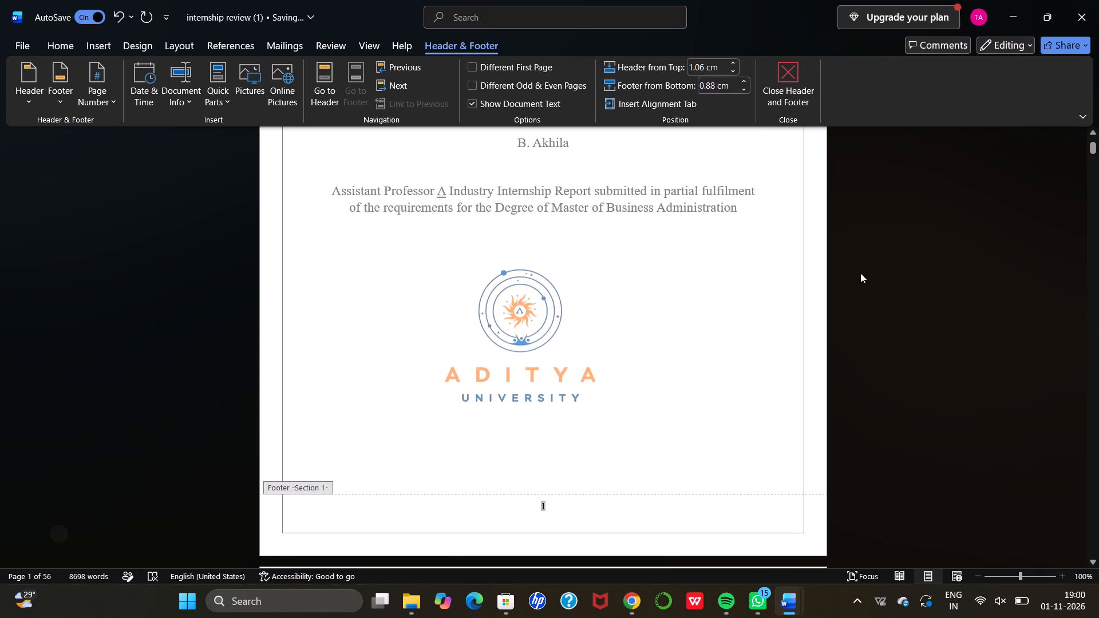
Set the first section's page numbering to start at 1 from the cover page.
scroll(860, 273, down, 7)
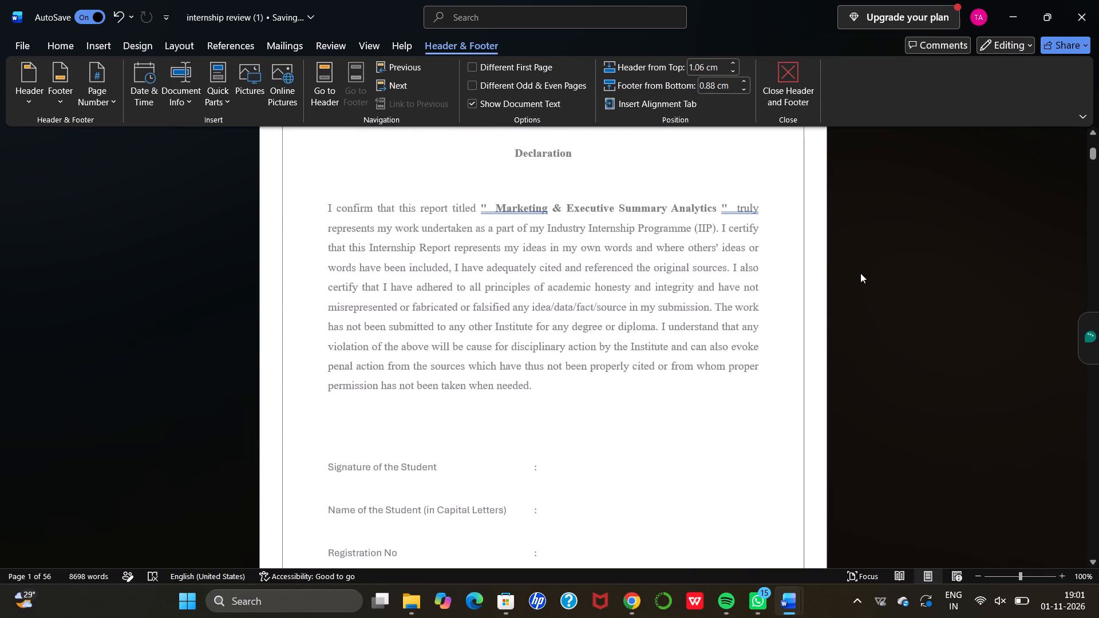
scroll(860, 273, down, 1)
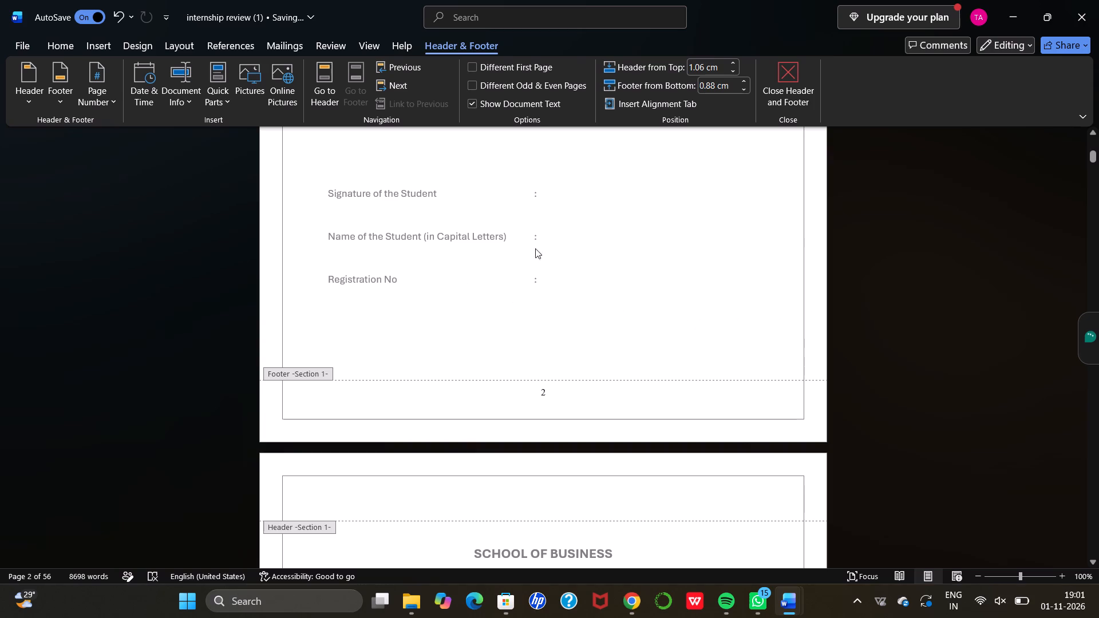
scroll(573, 257, up, 10)
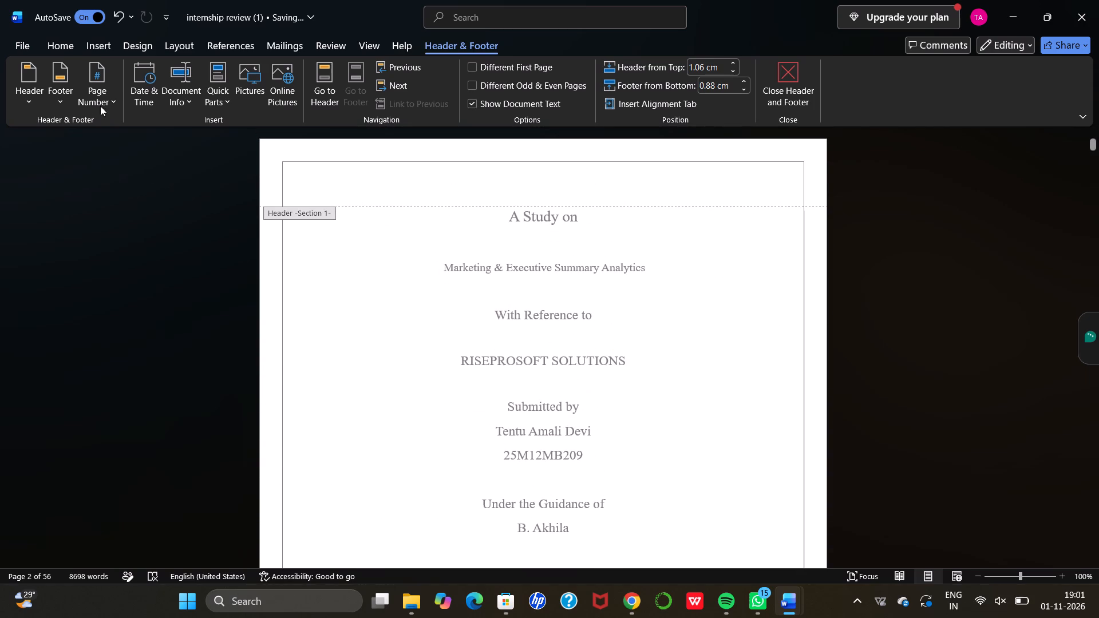
click(106, 103)
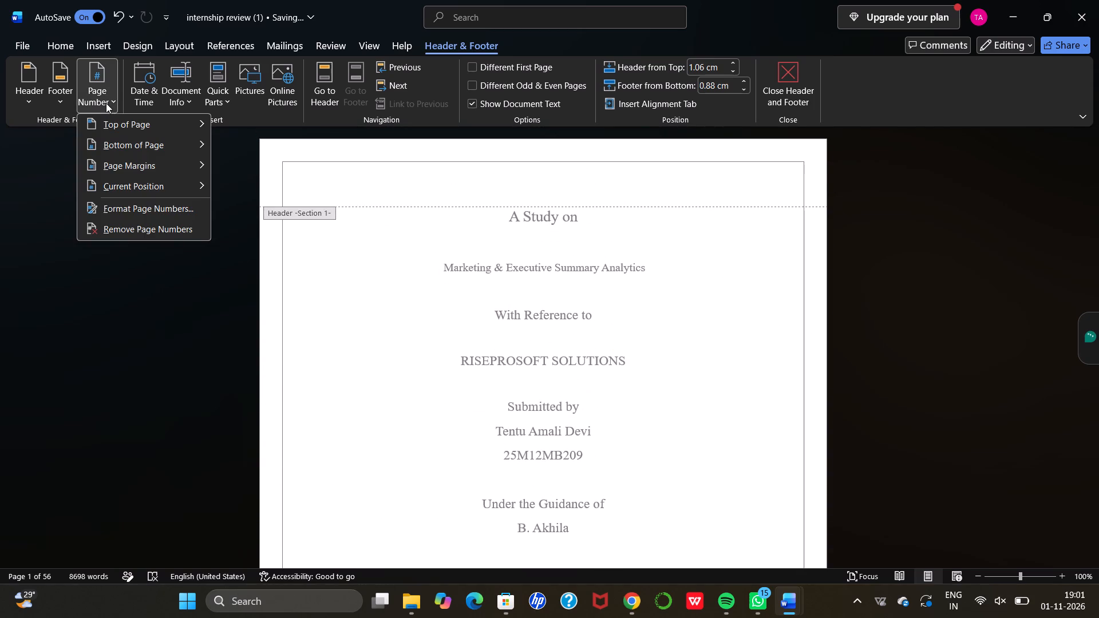
click(179, 206)
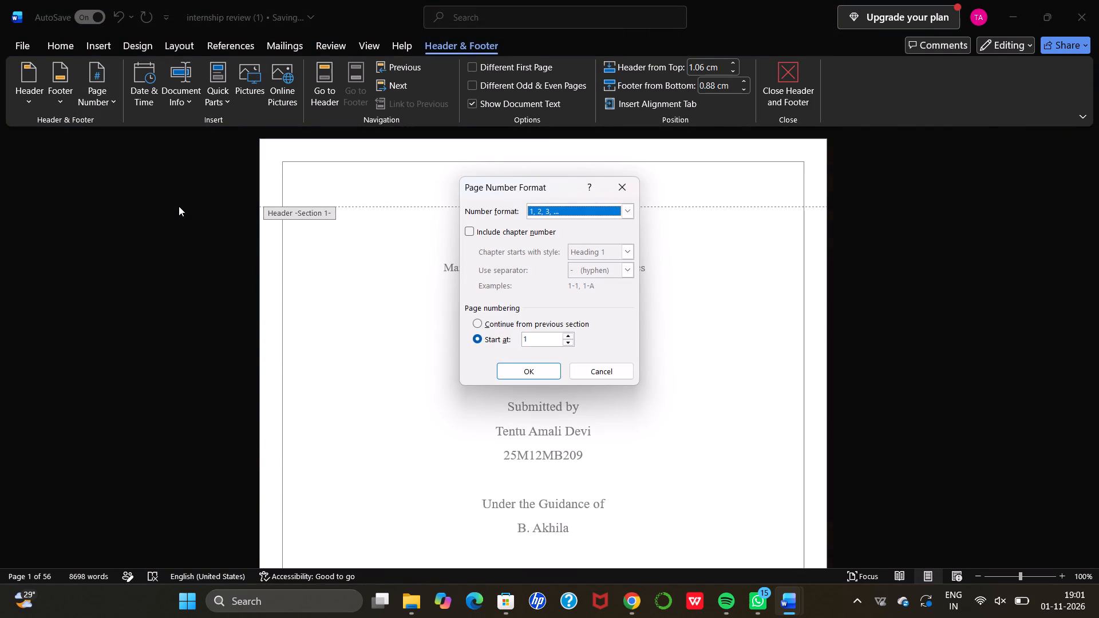
click(567, 344)
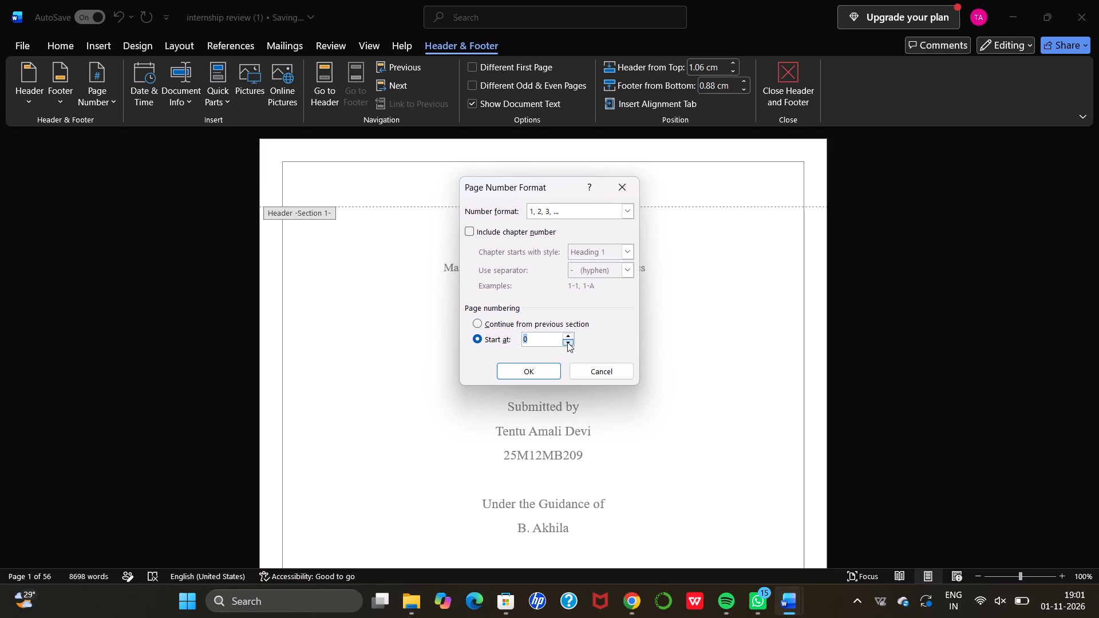
click(568, 335)
click(533, 375)
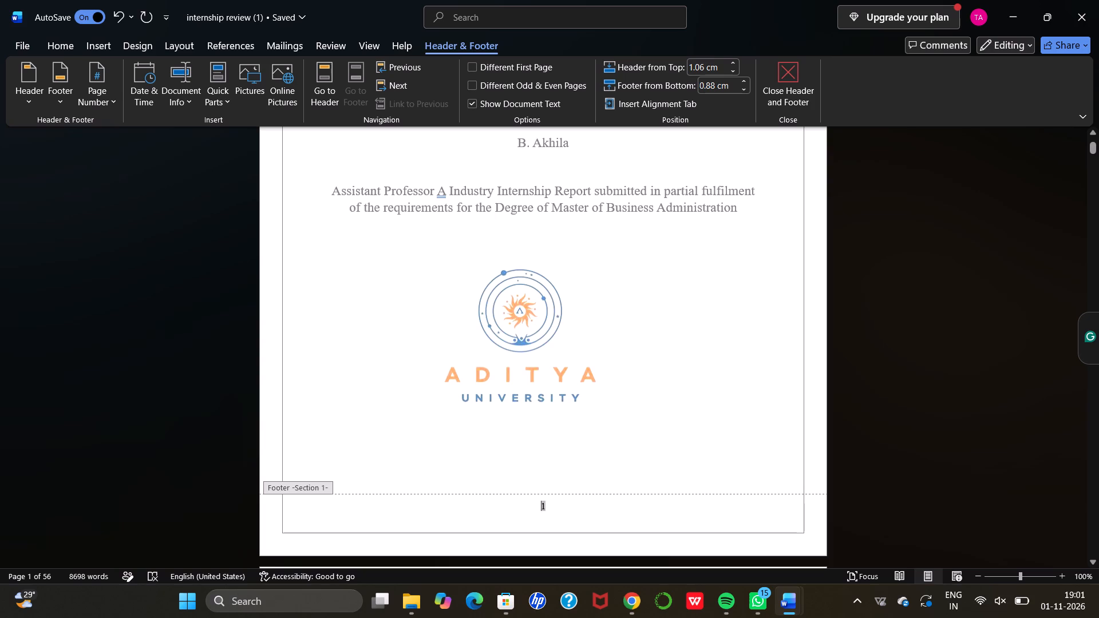
Check the footer page numbers from the cover page through the Chapter 1 title page to the start of section 2.
scroll(553, 509, down, 11)
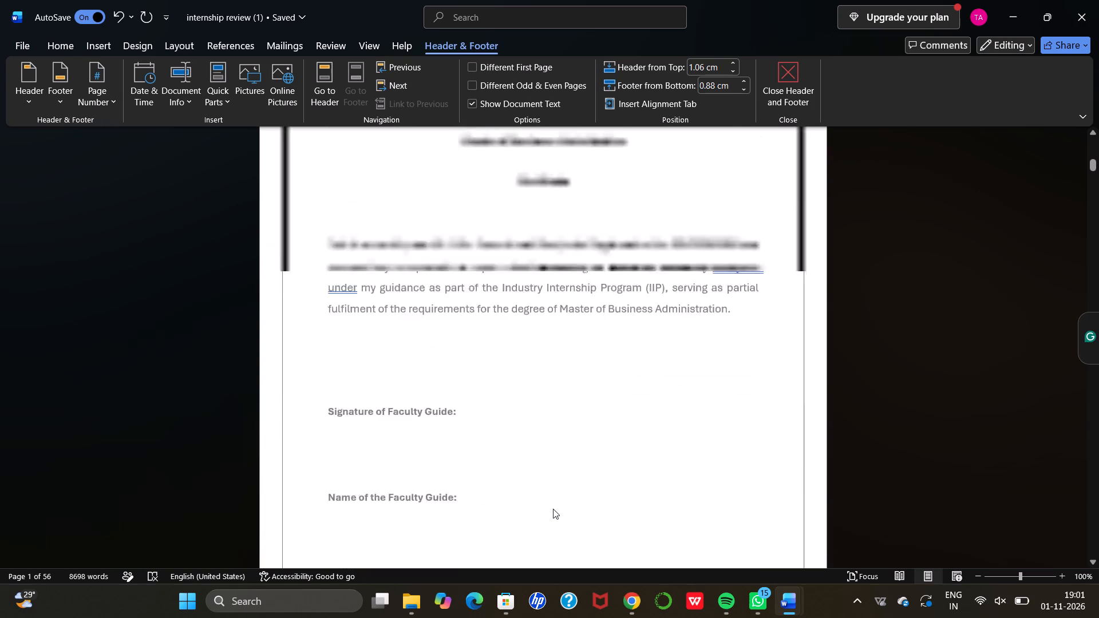
scroll(553, 509, down, 9)
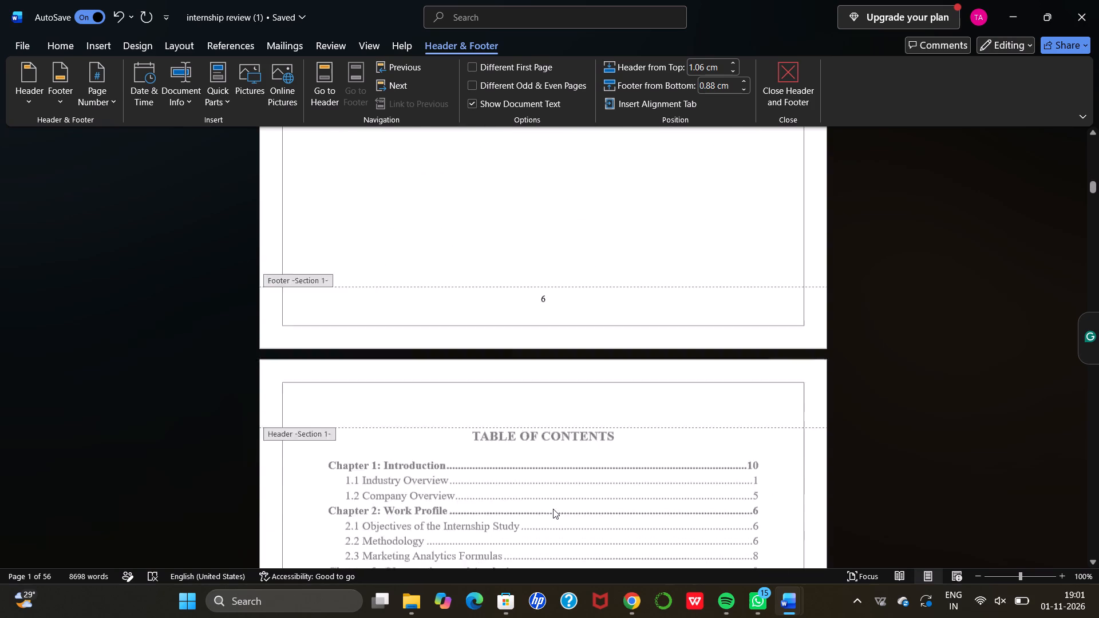
scroll(553, 509, down, 12)
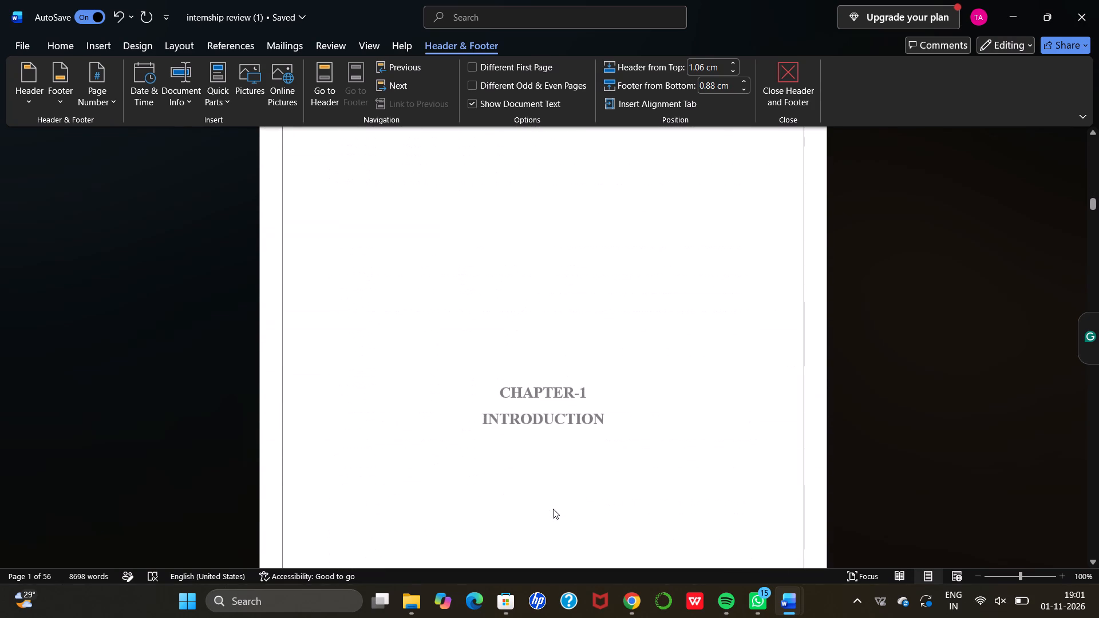
scroll(553, 509, down, 6)
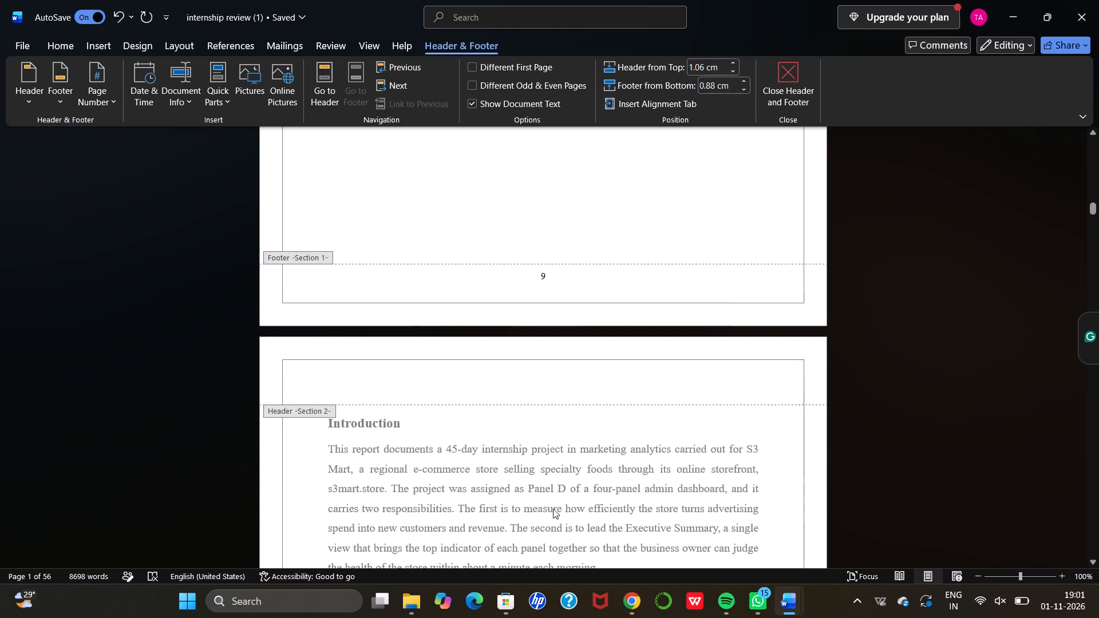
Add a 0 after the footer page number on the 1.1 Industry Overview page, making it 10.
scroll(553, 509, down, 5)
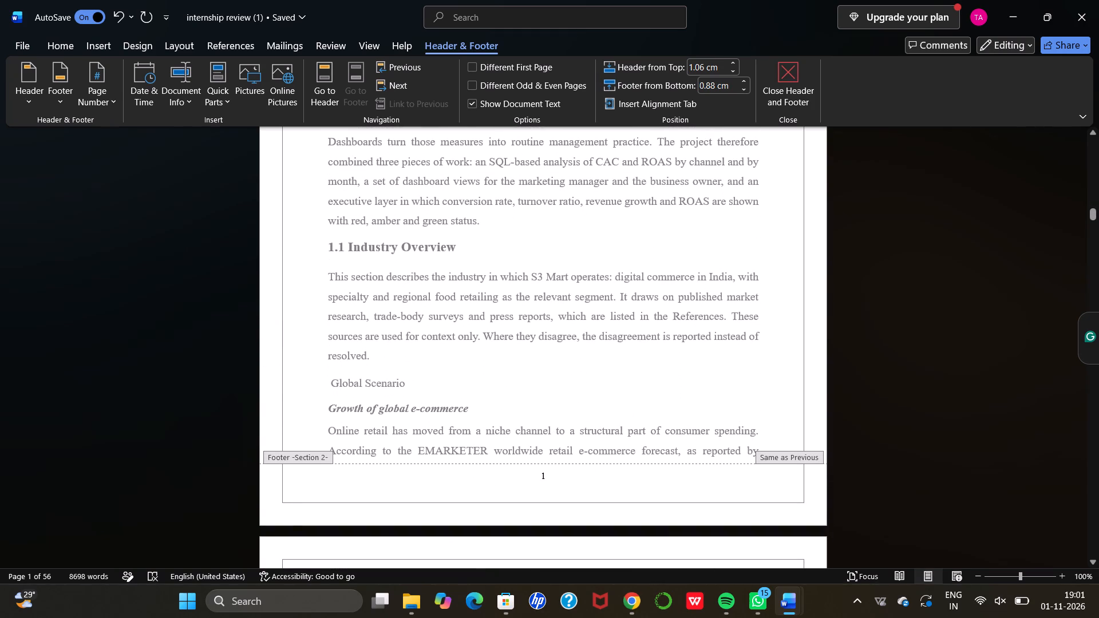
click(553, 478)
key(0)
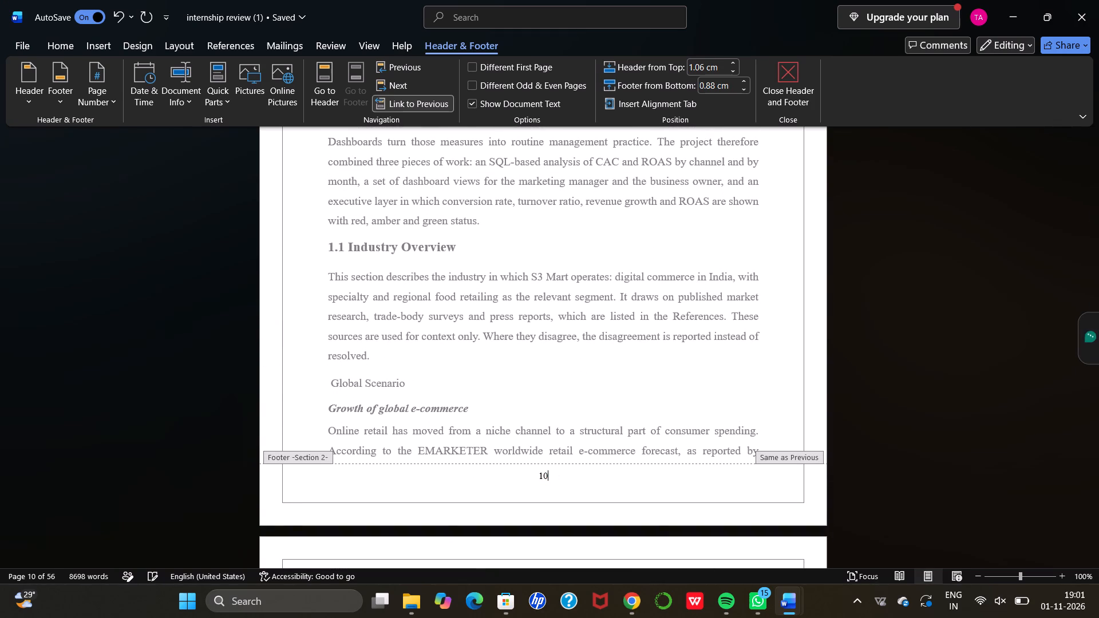
Replace the footer page number with 11 on the page ending with the digital customer acquisition text.
scroll(553, 478, down, 6)
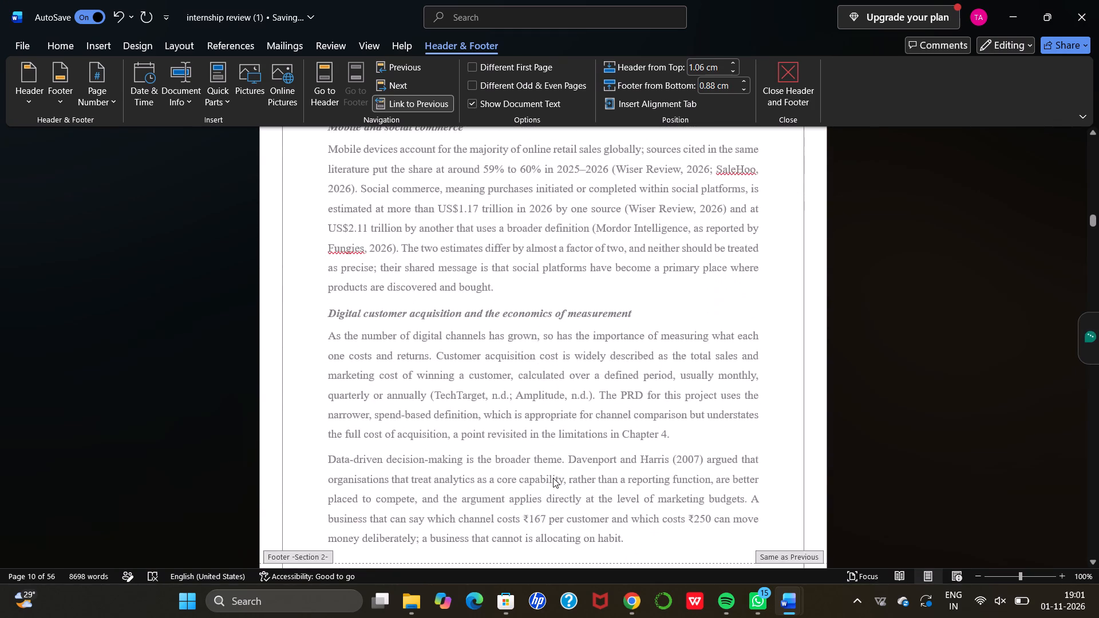
scroll(553, 478, down, 1)
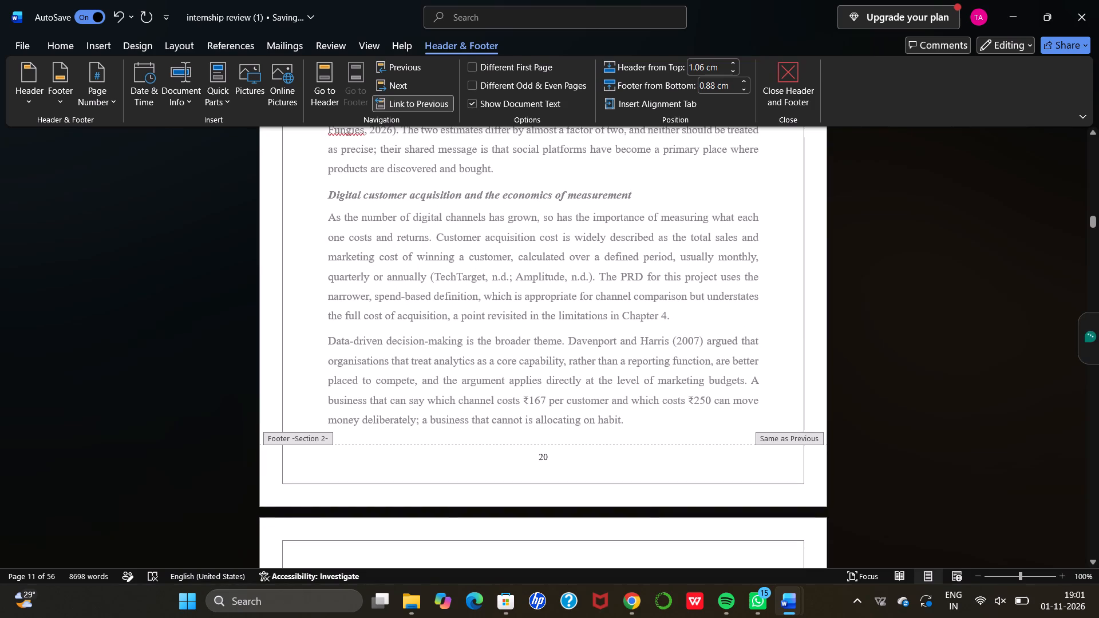
click(550, 458)
key(BackSpace)
key(BackSpace)
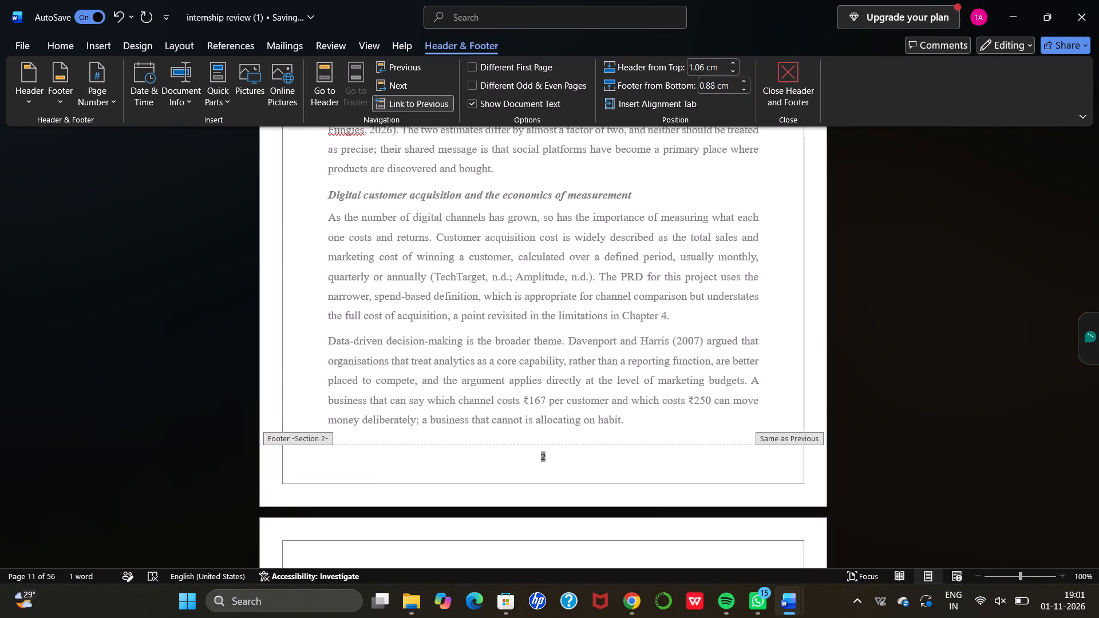
key(BackSpace)
text(11)
Check the footer page numbers from the digital customer acquisition page back to the Acknowledgement page.
scroll(550, 458, up, 4)
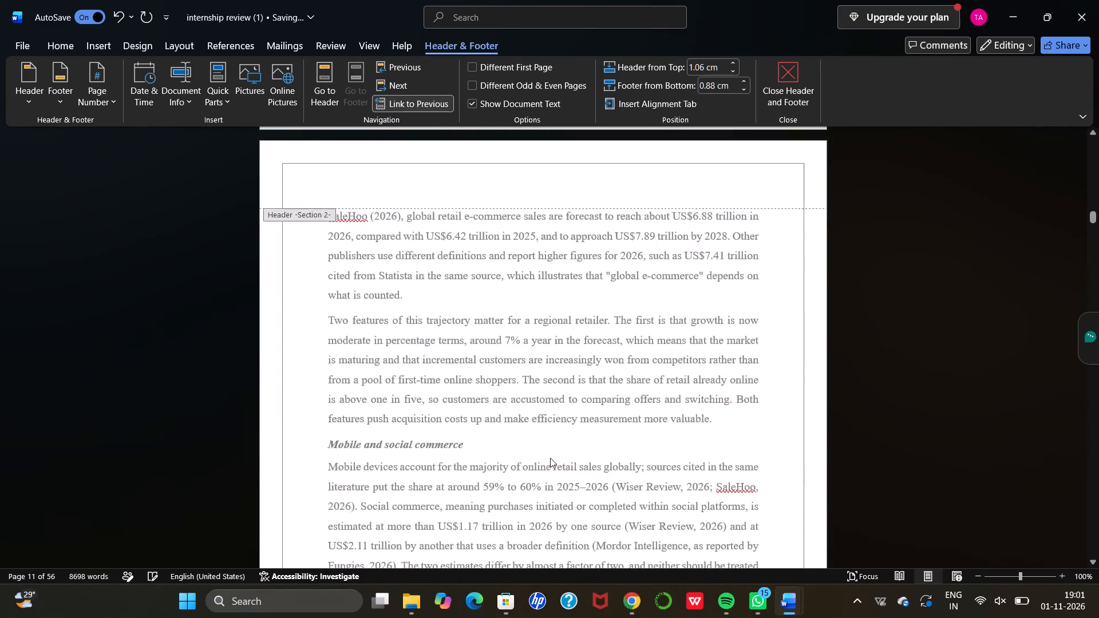
scroll(550, 458, up, 1)
click(550, 458)
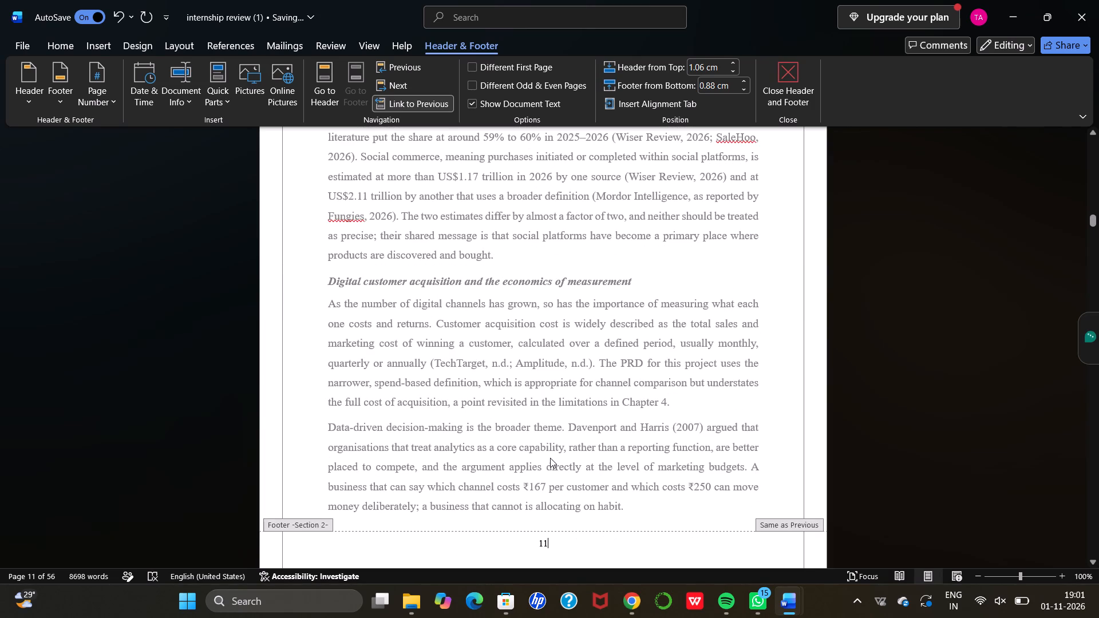
scroll(550, 458, up, 9)
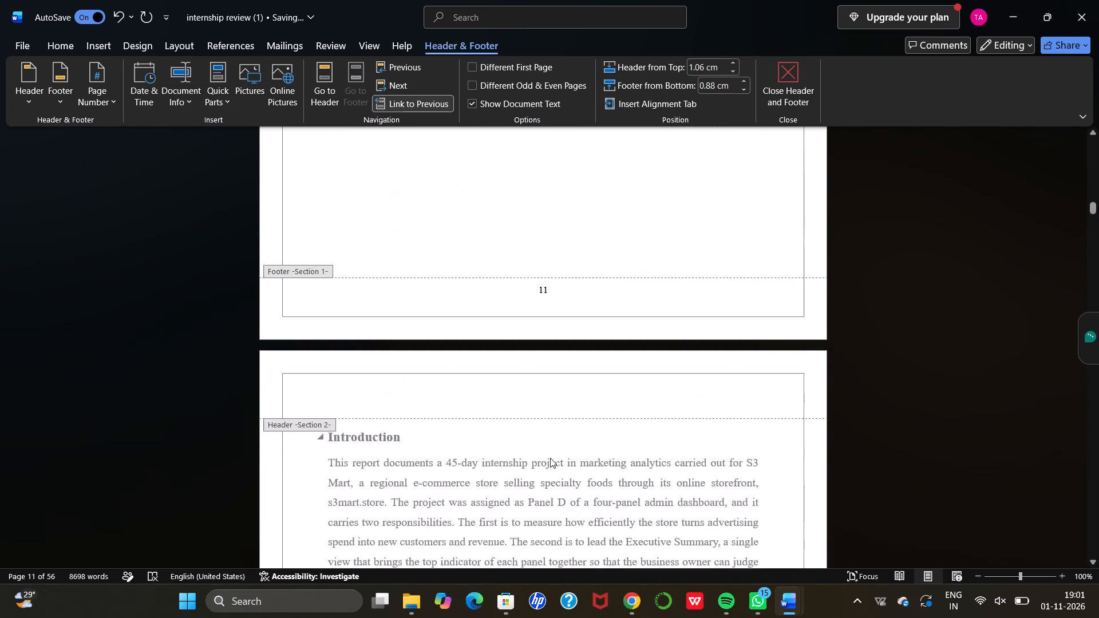
scroll(550, 458, up, 9)
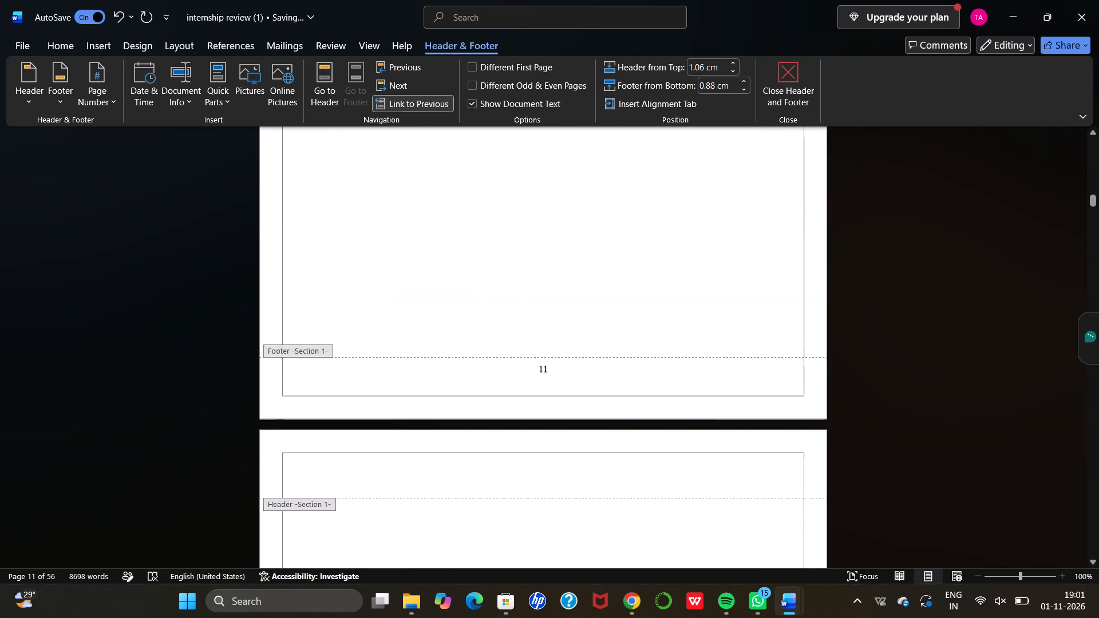
scroll(550, 458, up, 18)
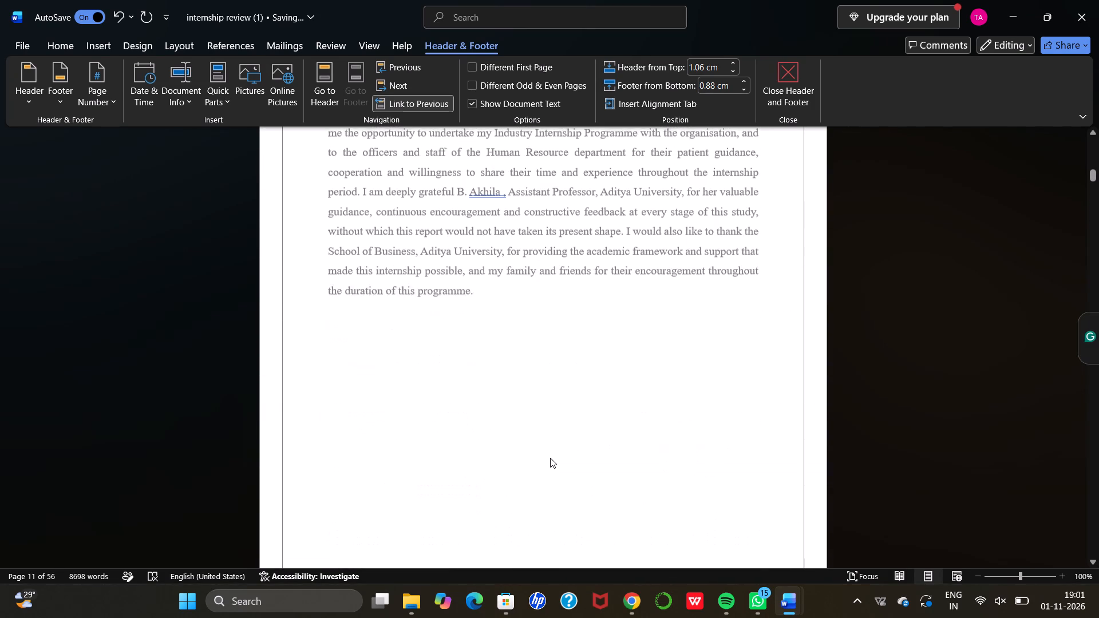
scroll(550, 458, up, 1)
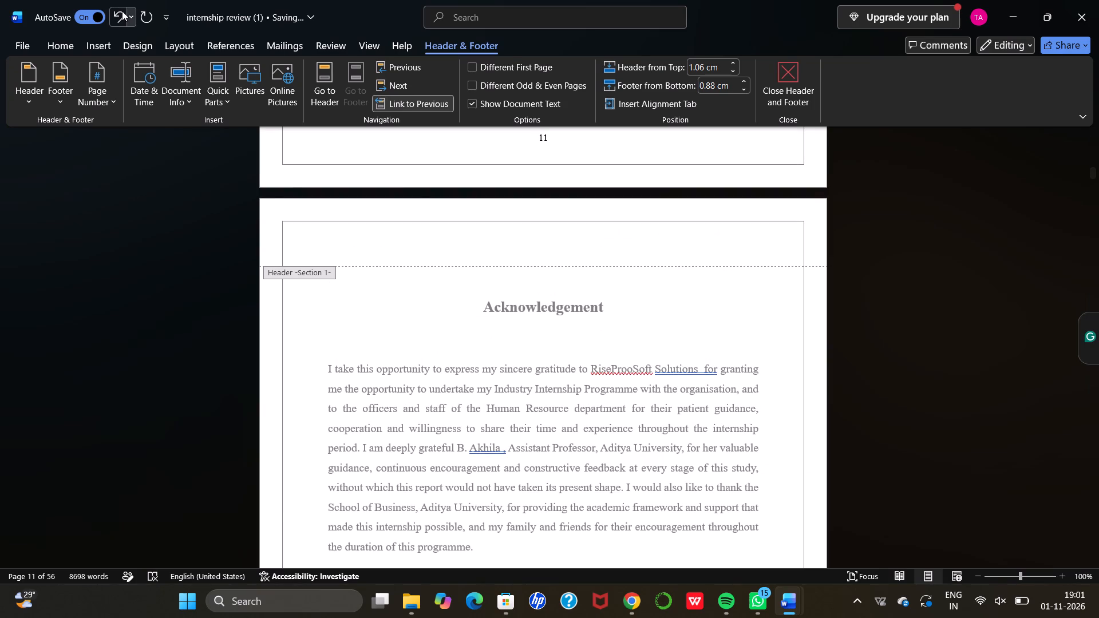
Undo the last footer page number edit.
click(122, 11)
scroll(537, 346, up, 3)
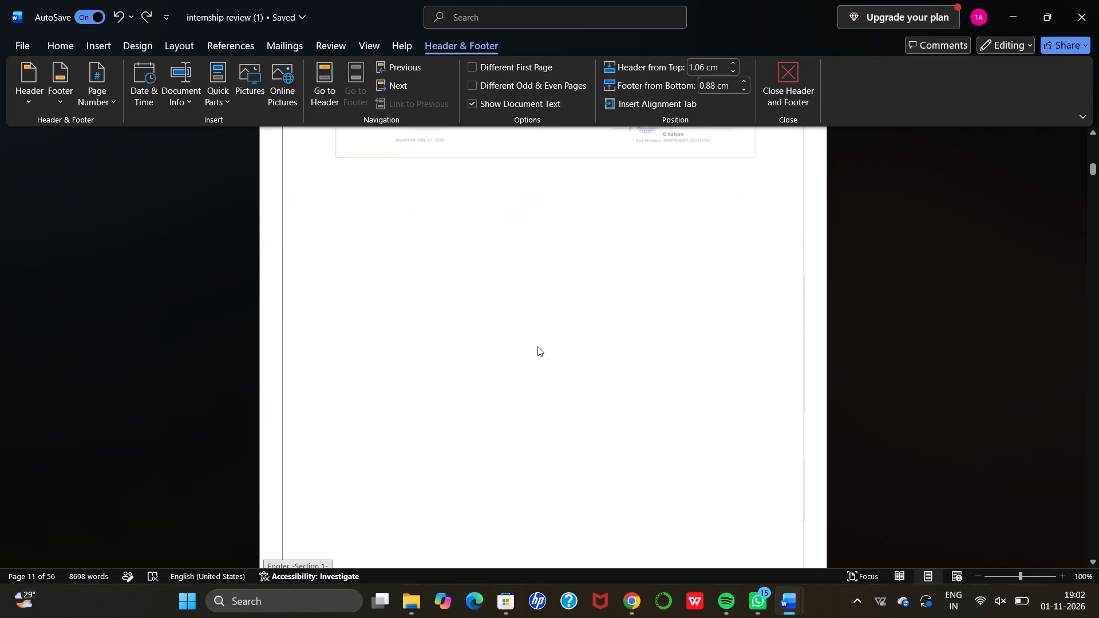
scroll(537, 346, up, 4)
scroll(537, 346, down, 8)
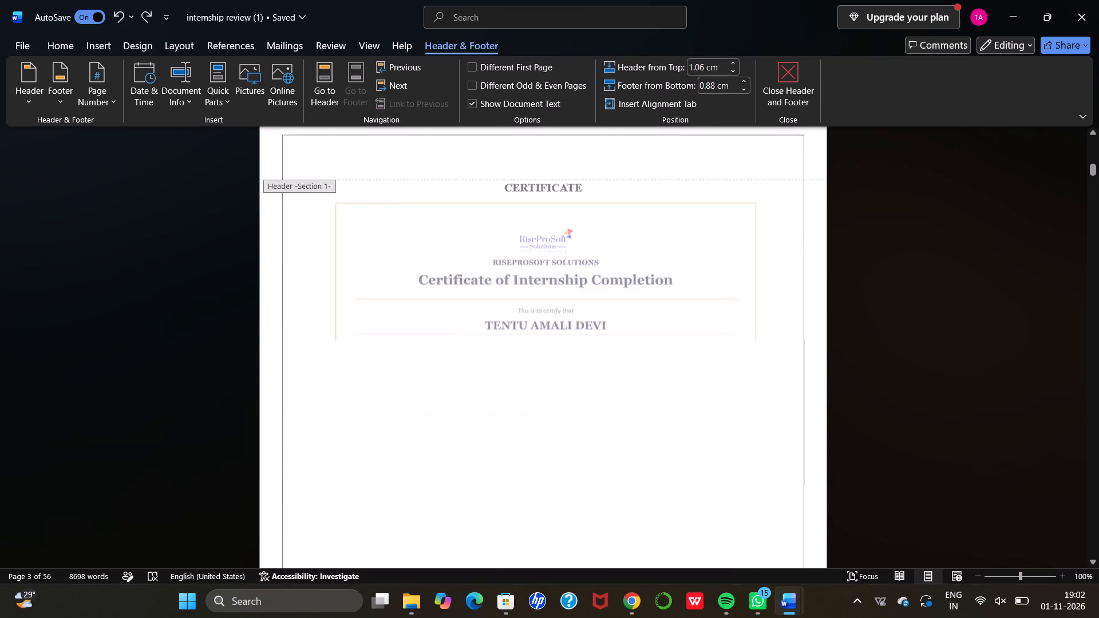
scroll(537, 346, down, 10)
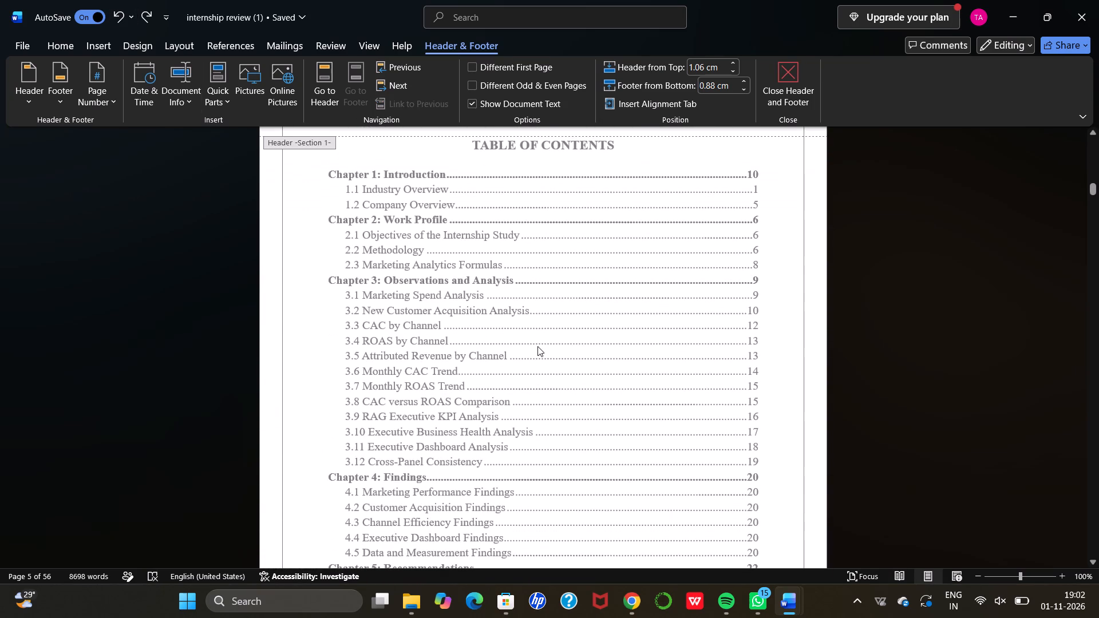
scroll(537, 346, down, 6)
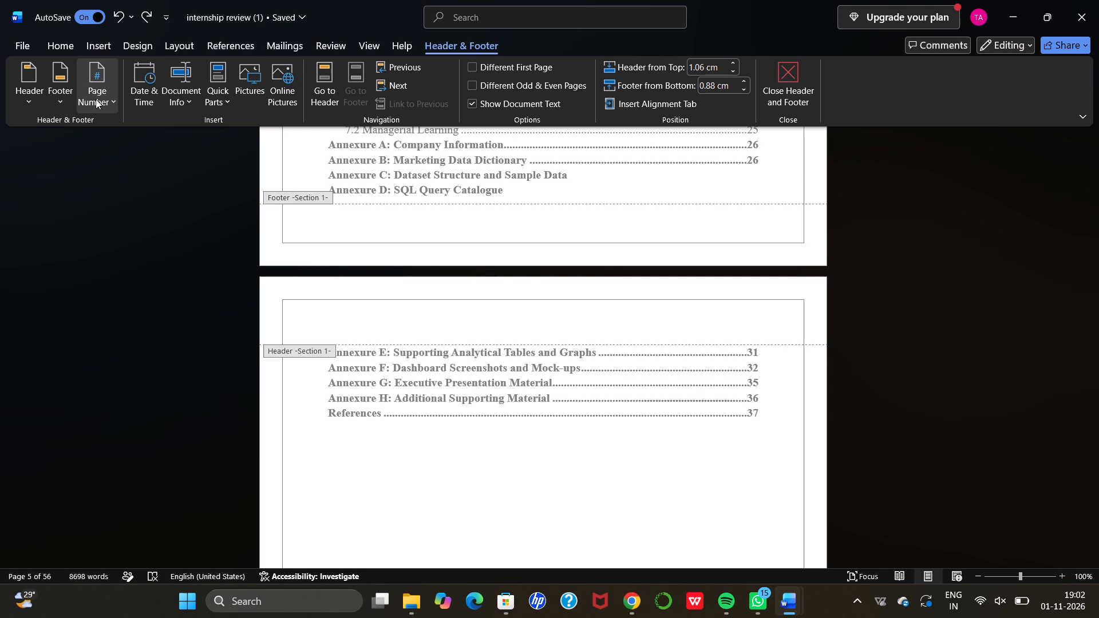
Browse the page number designs available for the bottom of the page.
click(96, 99)
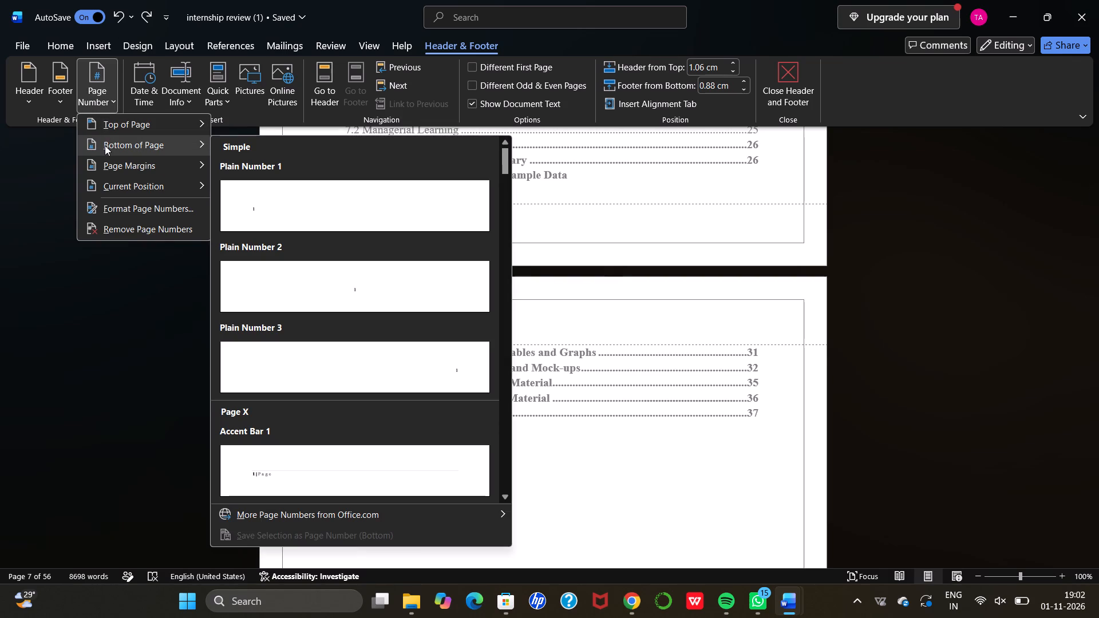
scroll(369, 296, down, 1)
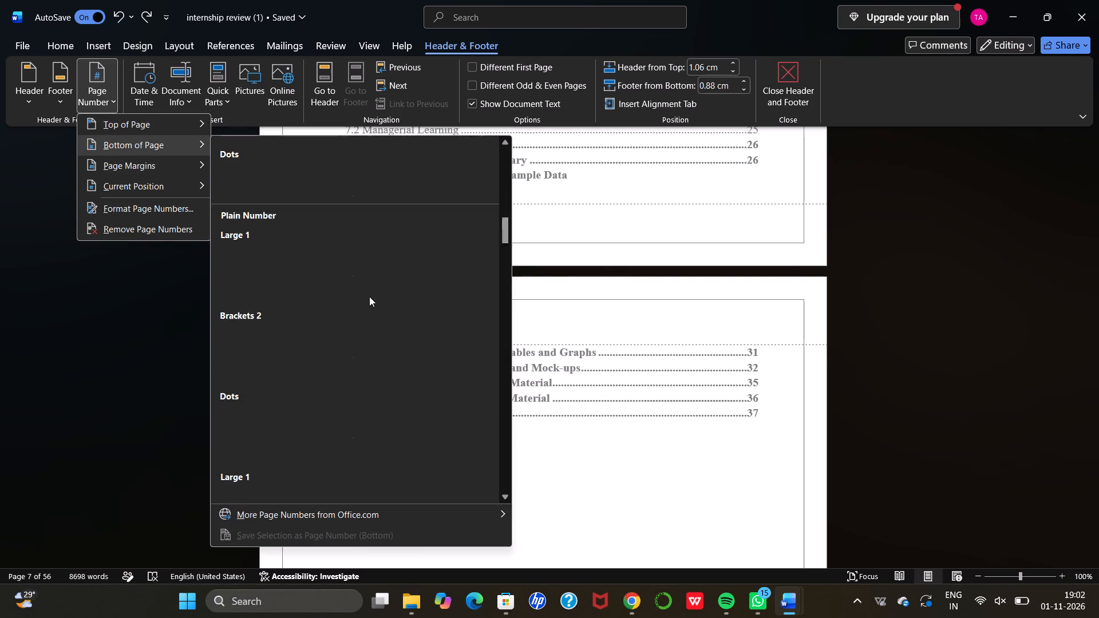
scroll(369, 296, down, 2)
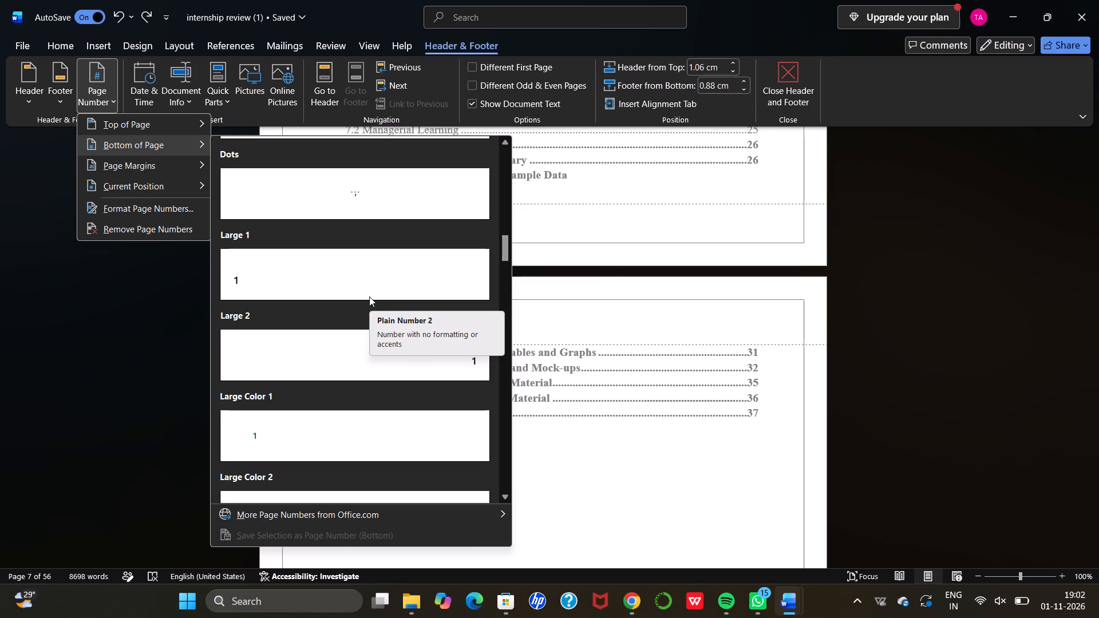
scroll(369, 296, down, 1)
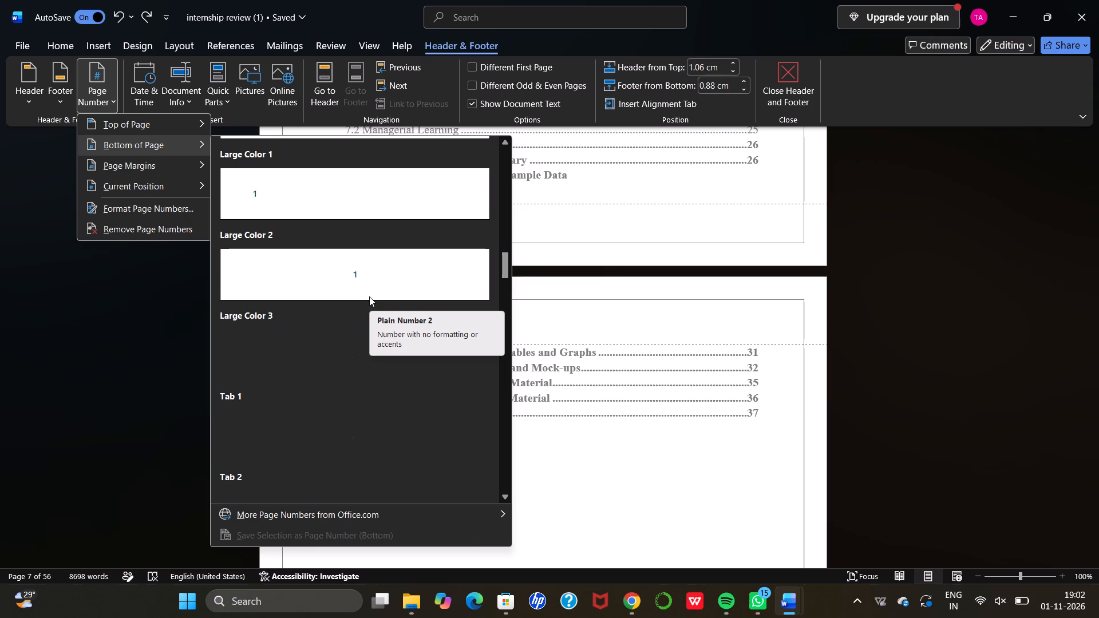
scroll(369, 296, down, 2)
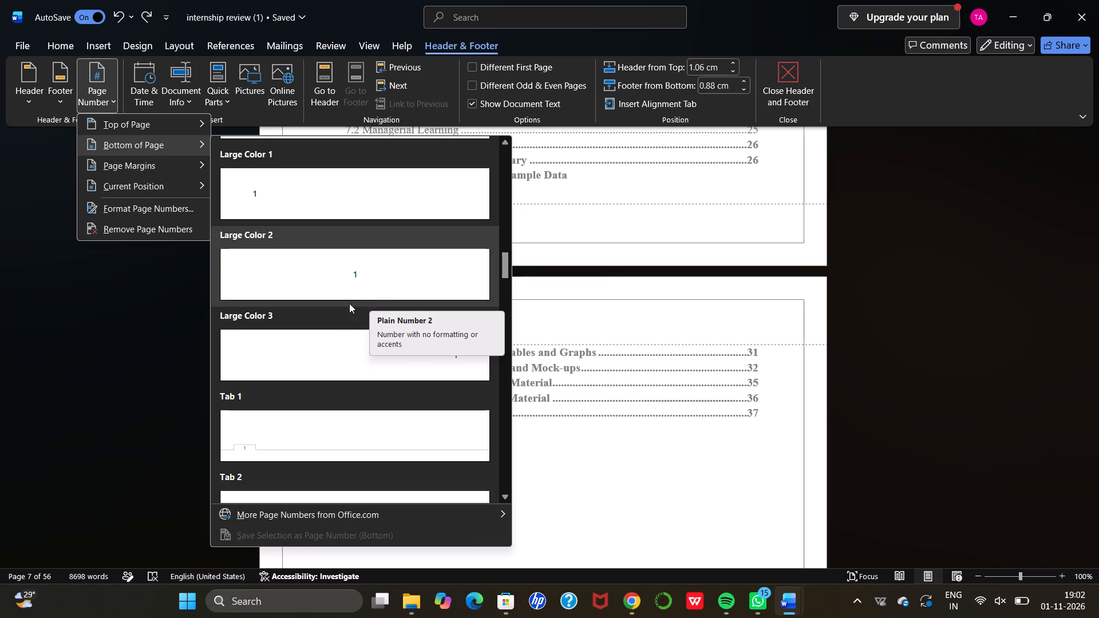
scroll(331, 338, down, 12)
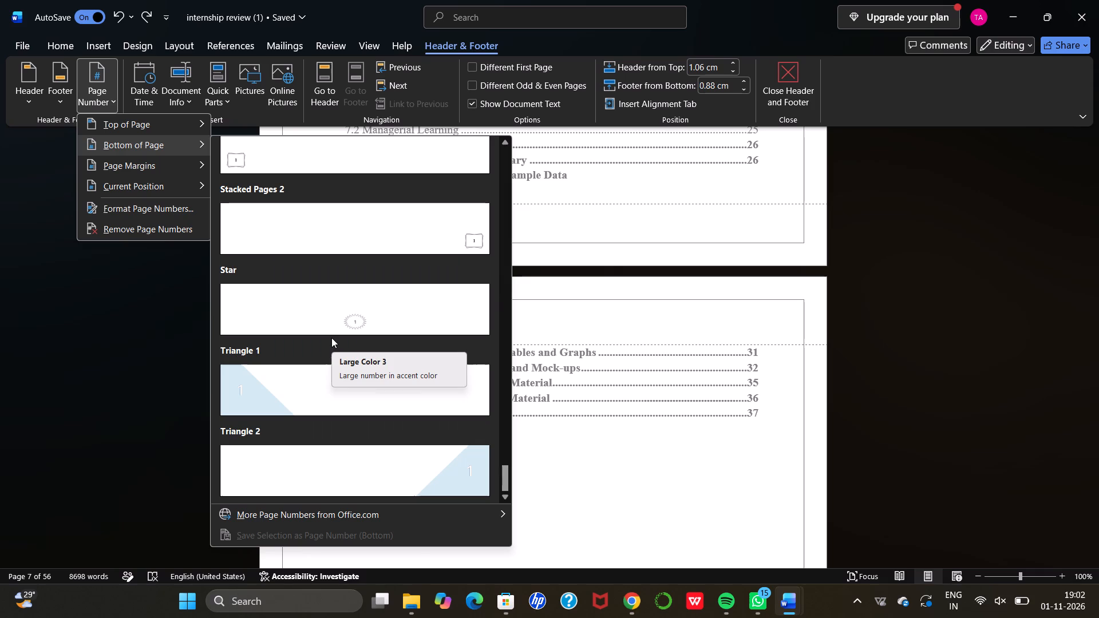
scroll(331, 338, up, 2)
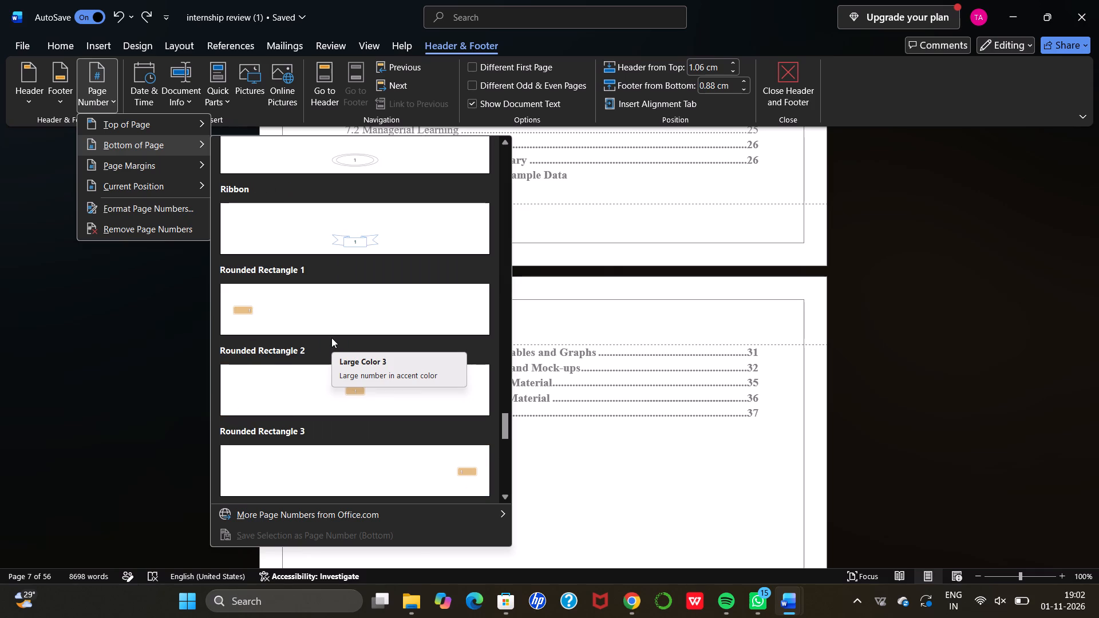
scroll(331, 338, up, 2)
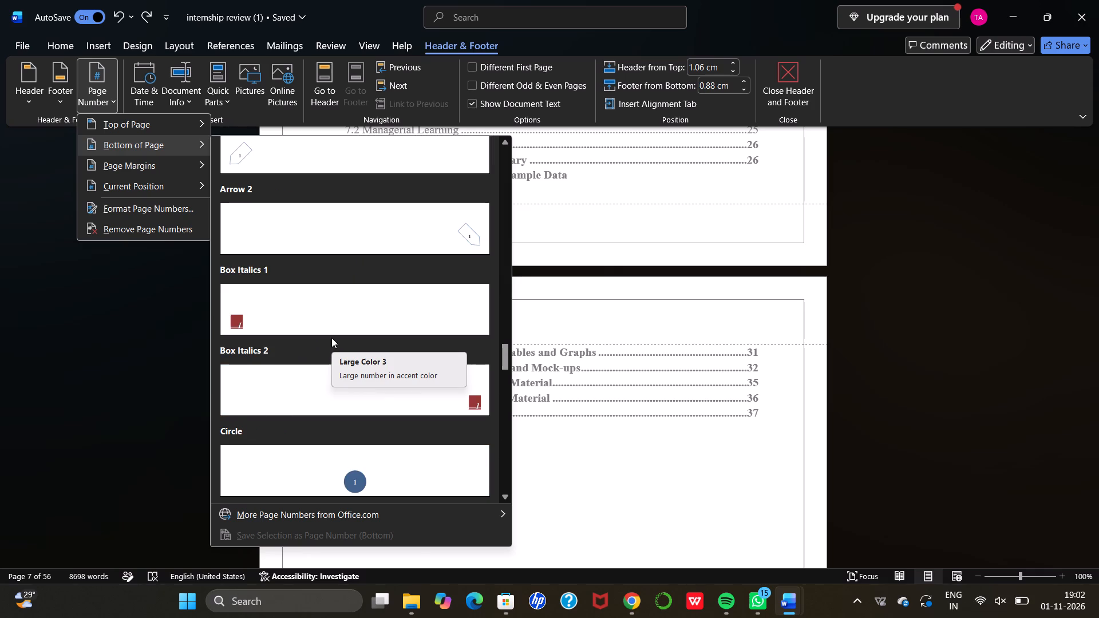
scroll(331, 338, up, 2)
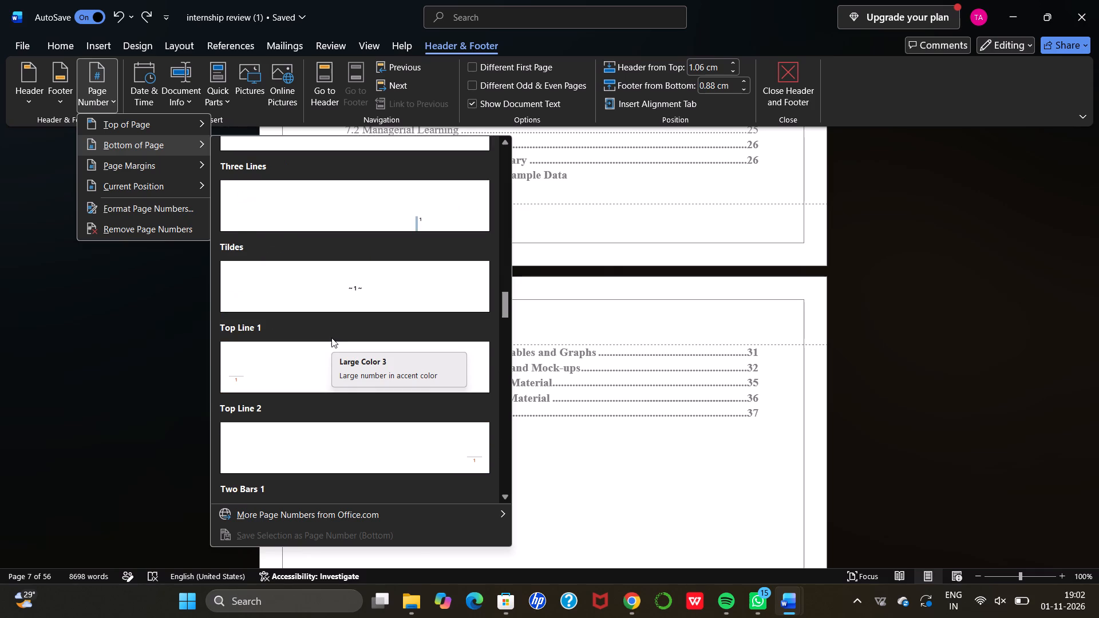
scroll(331, 338, up, 1)
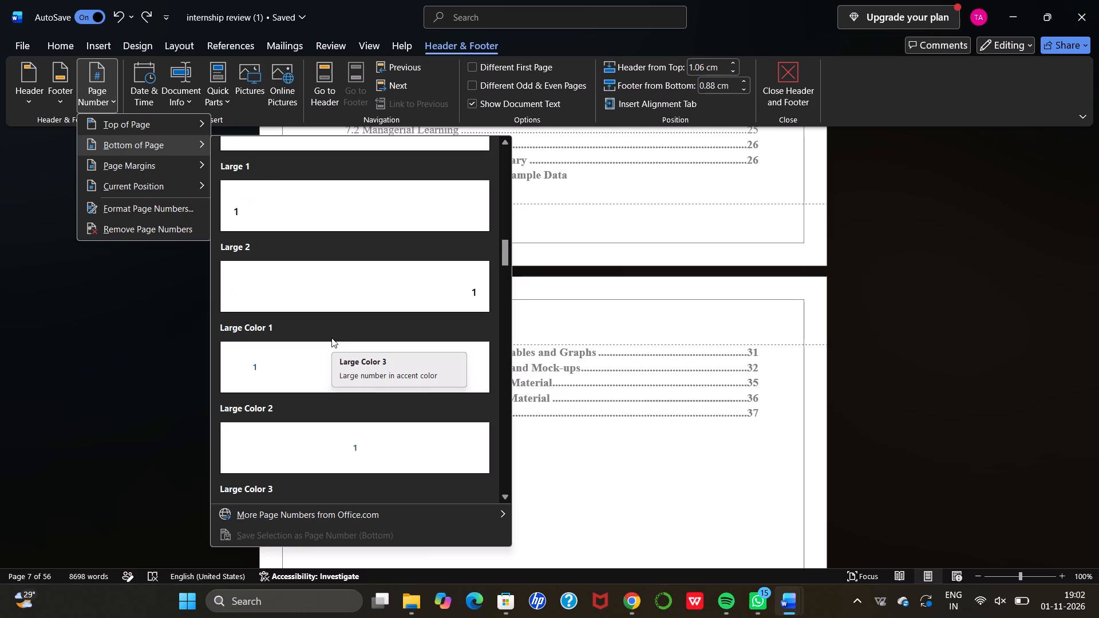
scroll(331, 338, up, 1)
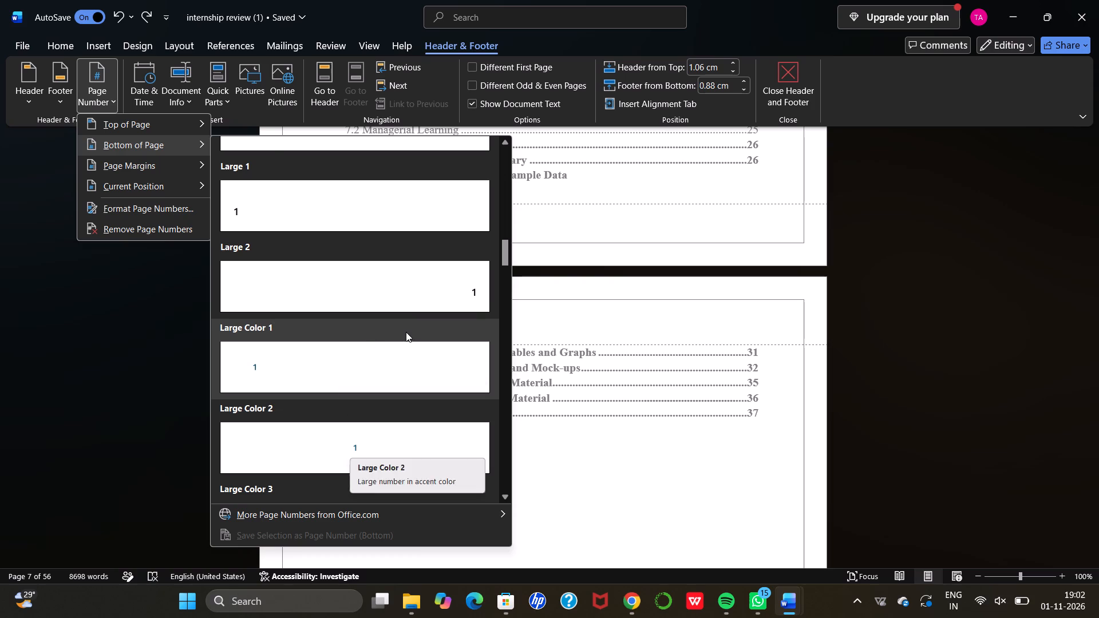
scroll(406, 332, up, 2)
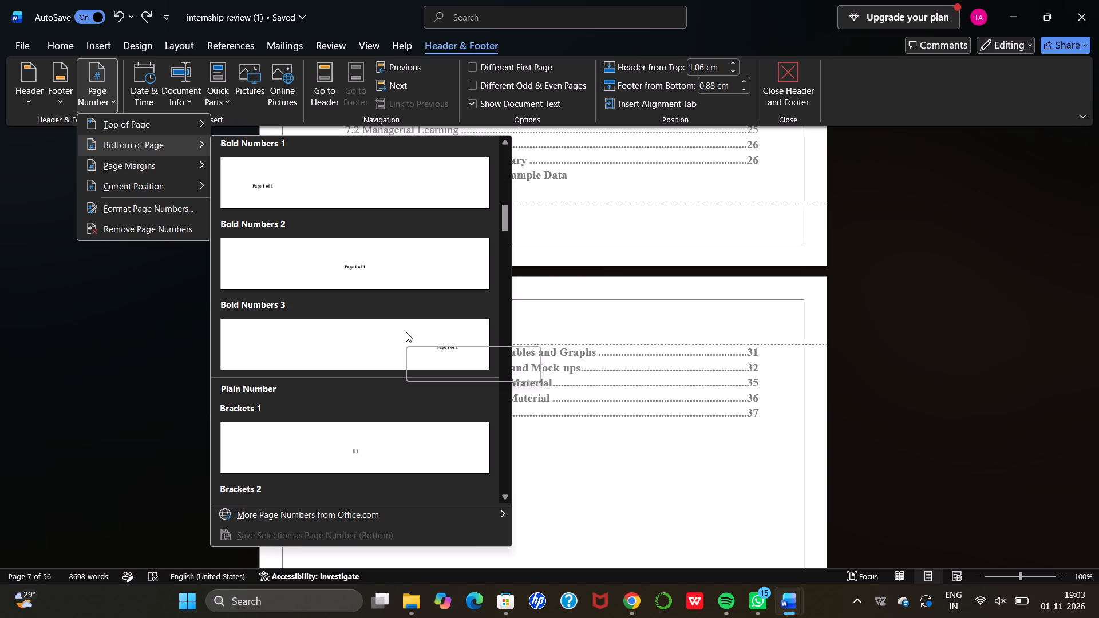
scroll(406, 332, up, 1)
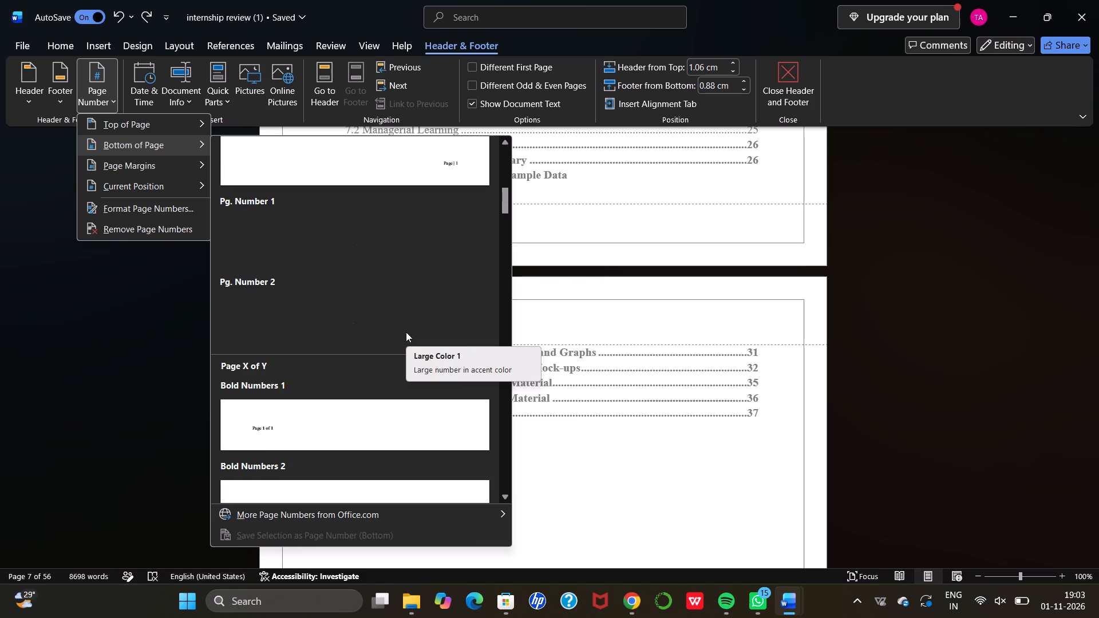
scroll(406, 332, up, 1)
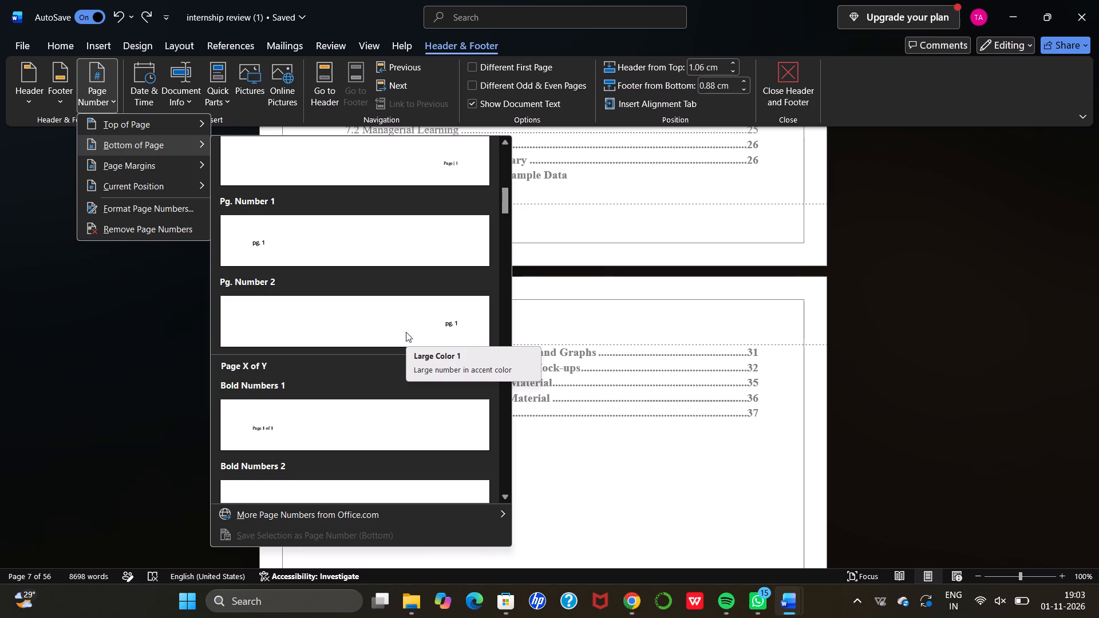
scroll(406, 332, up, 2)
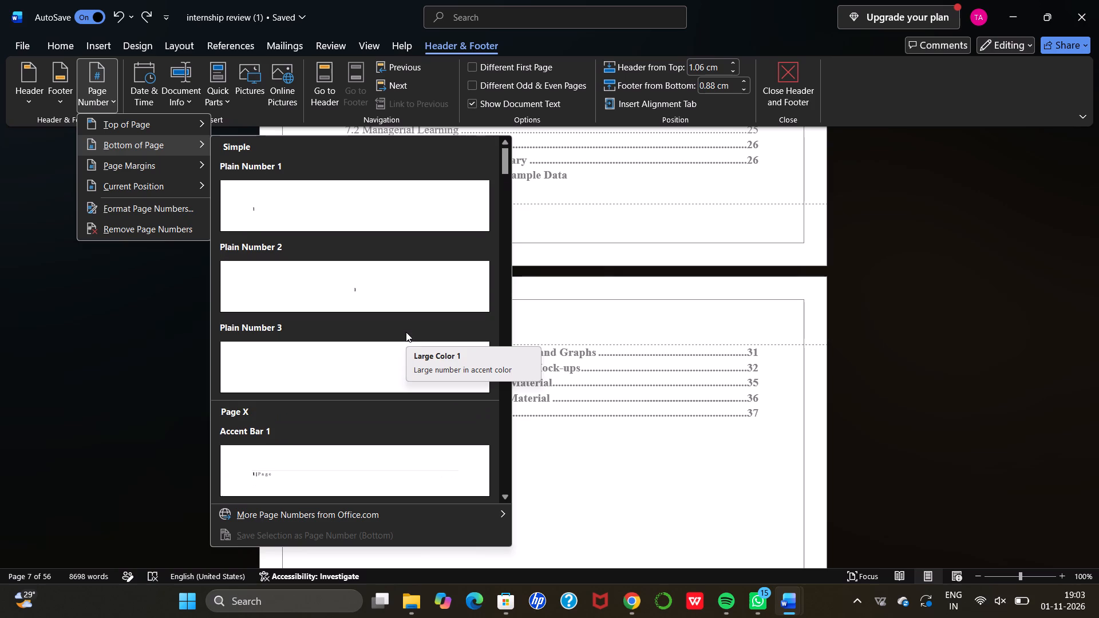
scroll(406, 332, down, 2)
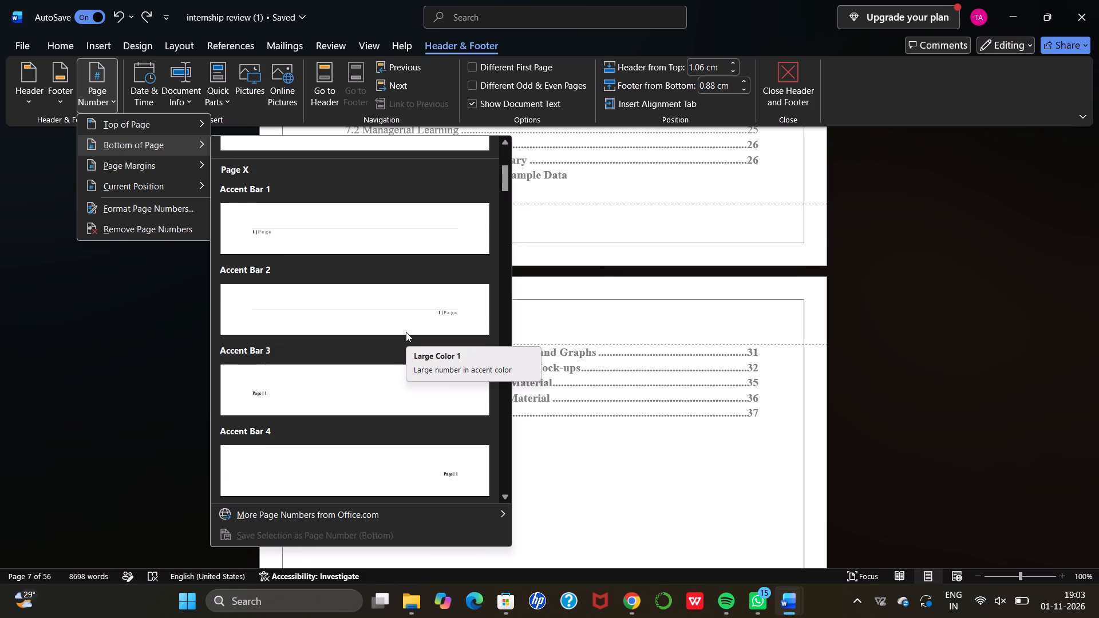
scroll(406, 332, up, 3)
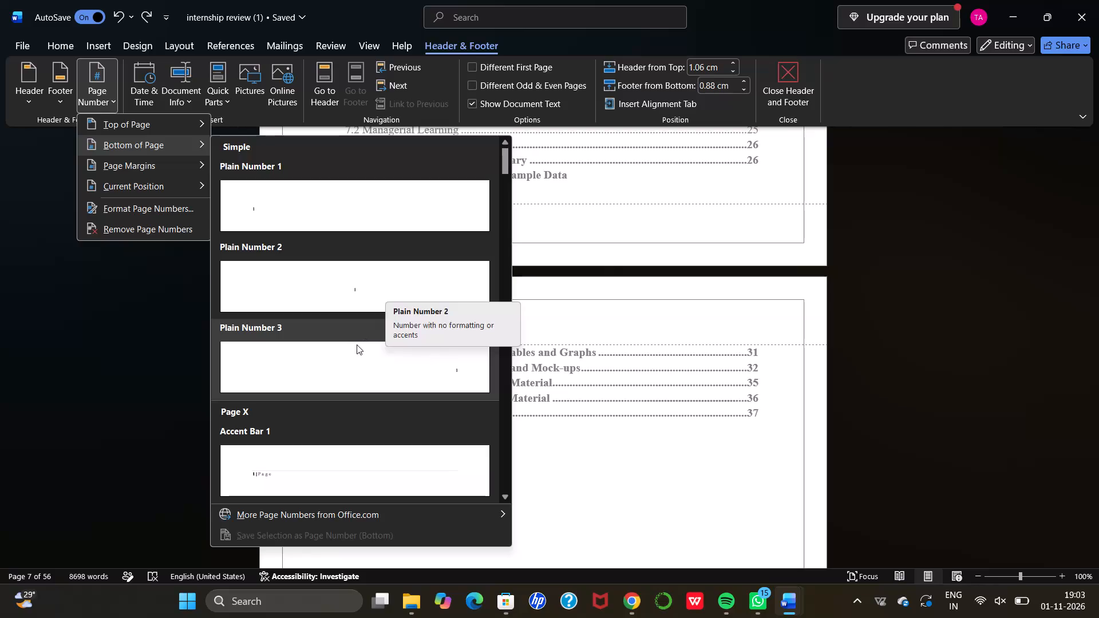
scroll(357, 344, down, 1)
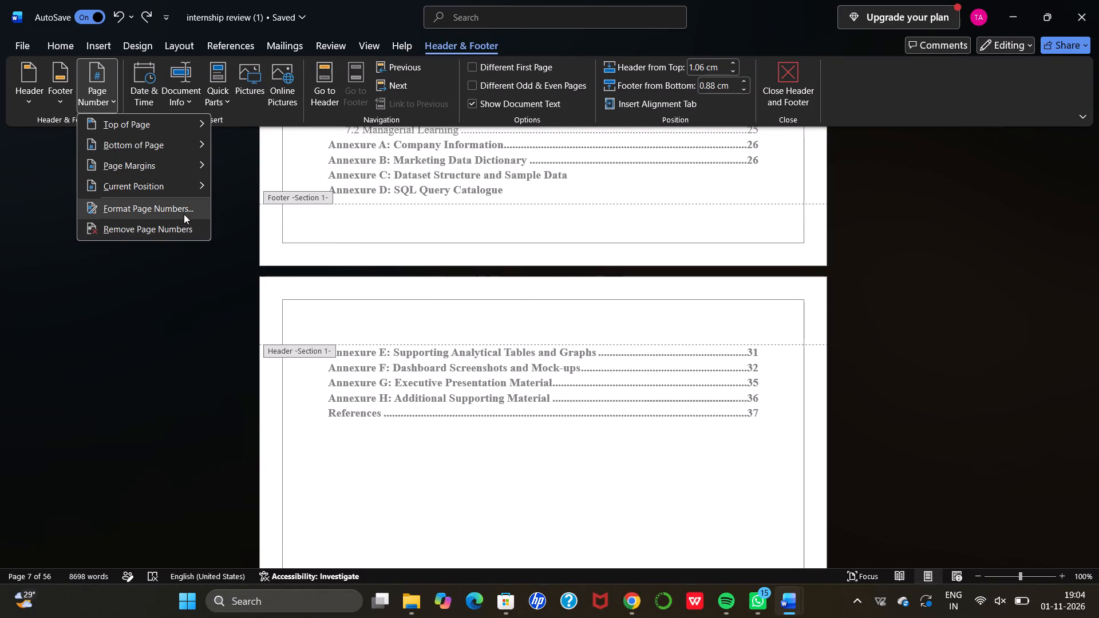
Set the first section's page numbers to the 1, 2, 3 format, continuing from the previous section.
click(184, 214)
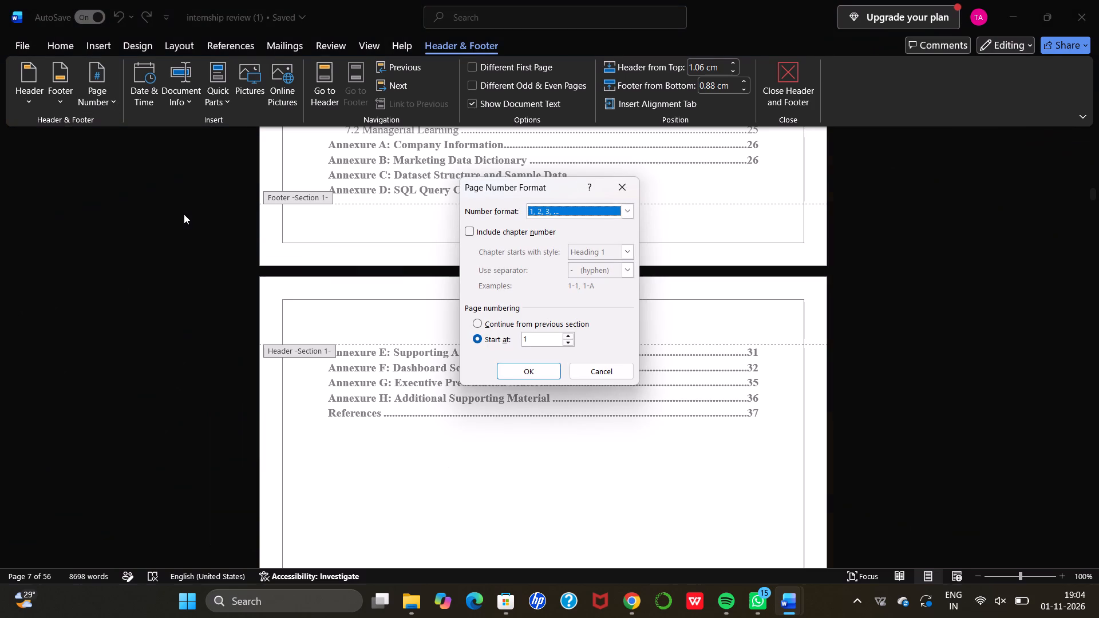
click(627, 211)
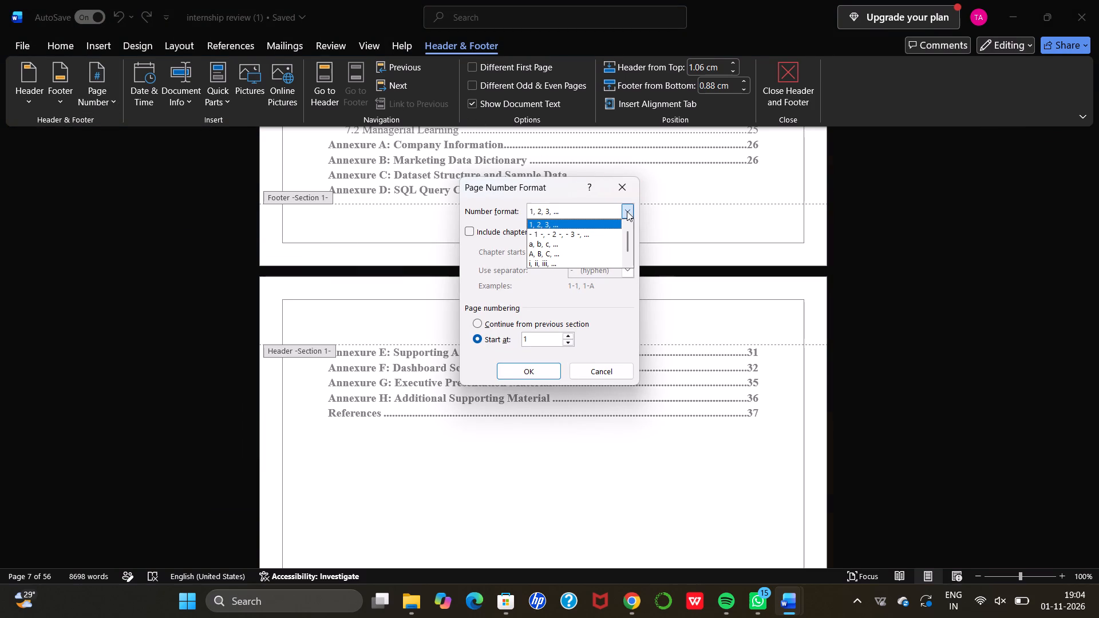
scroll(585, 238, down, 1)
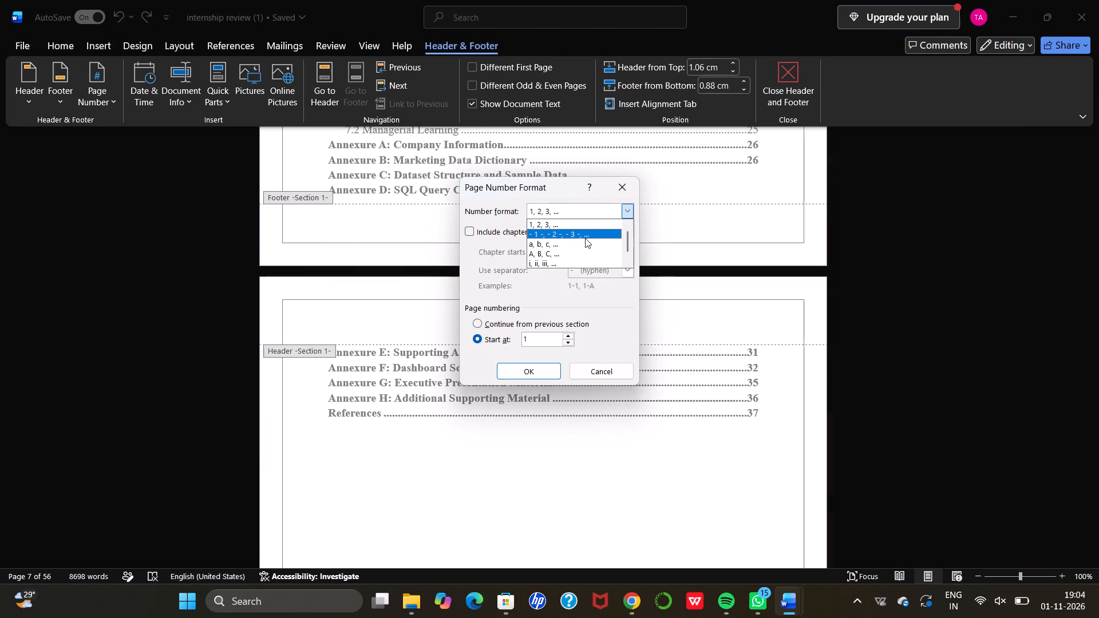
scroll(585, 238, down, 1)
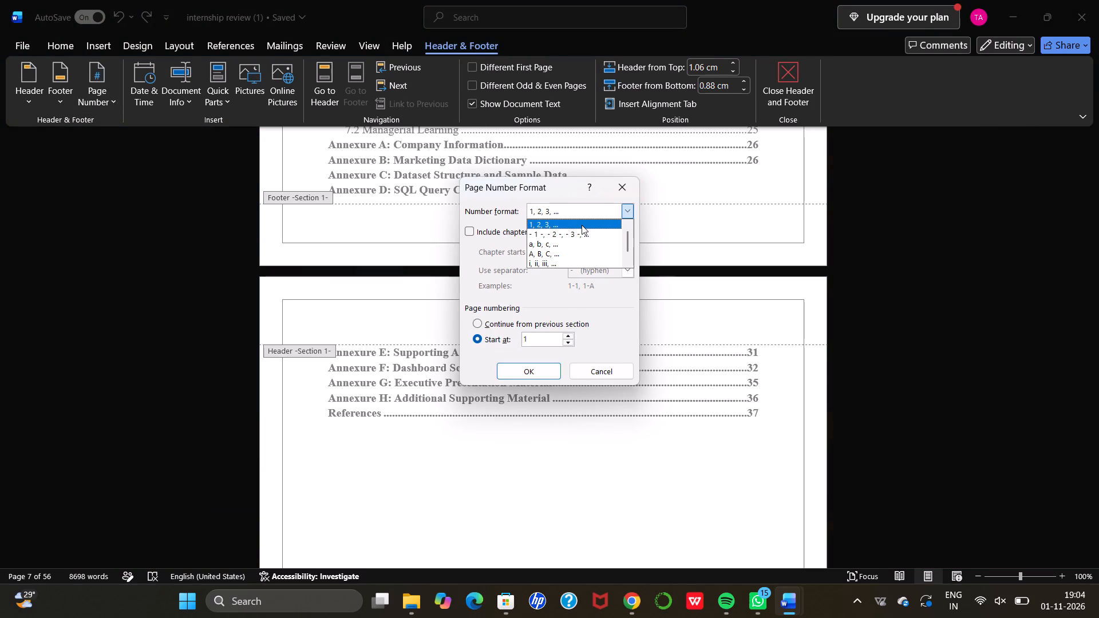
click(582, 225)
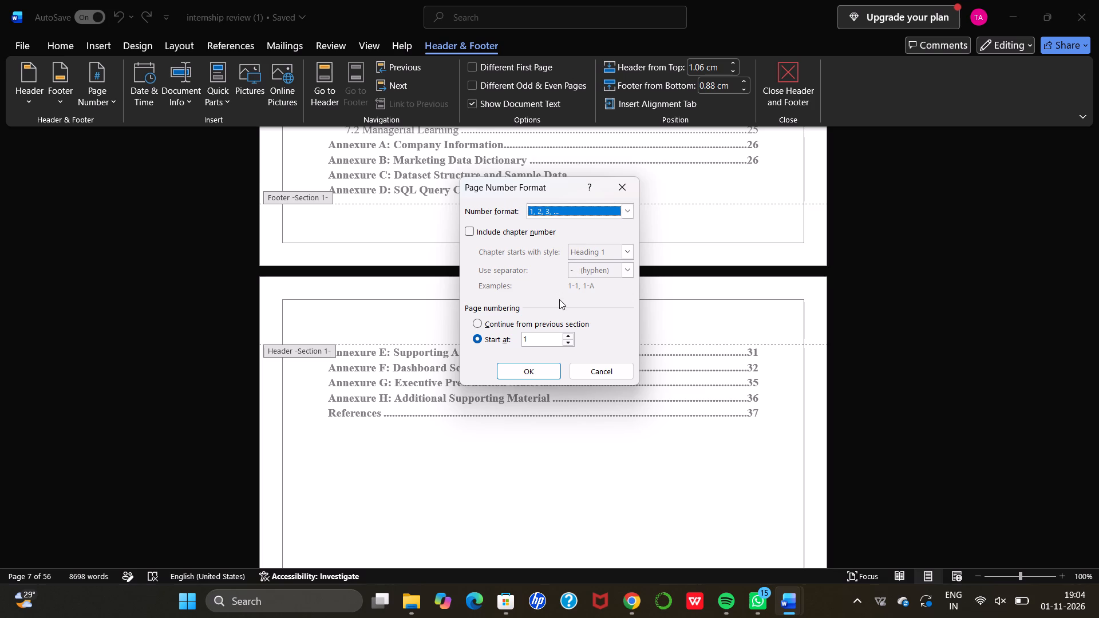
click(476, 323)
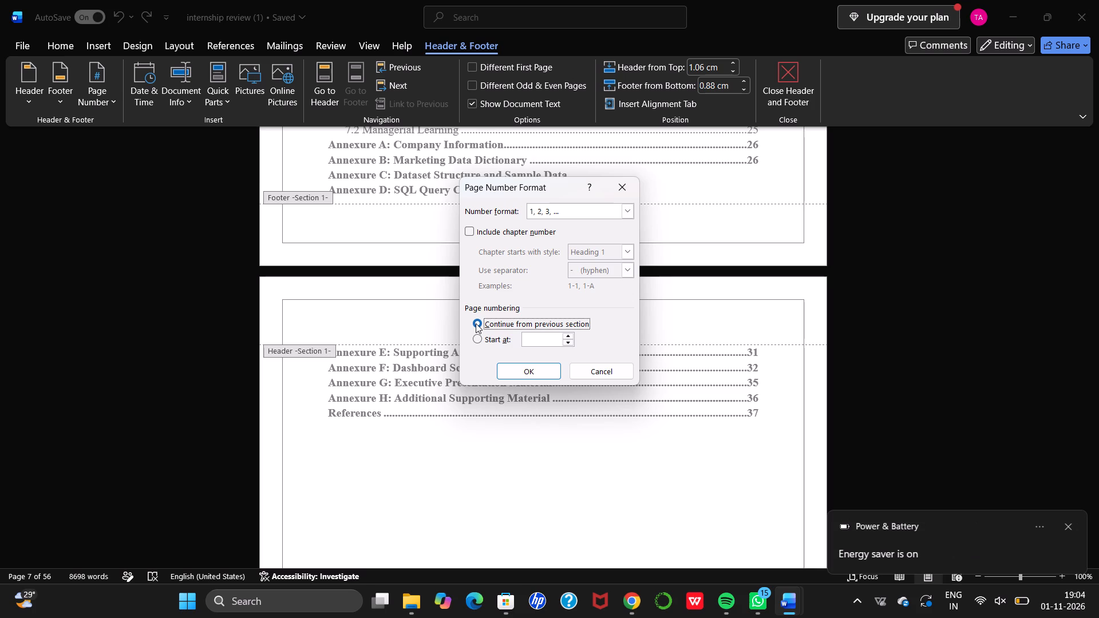
click(537, 373)
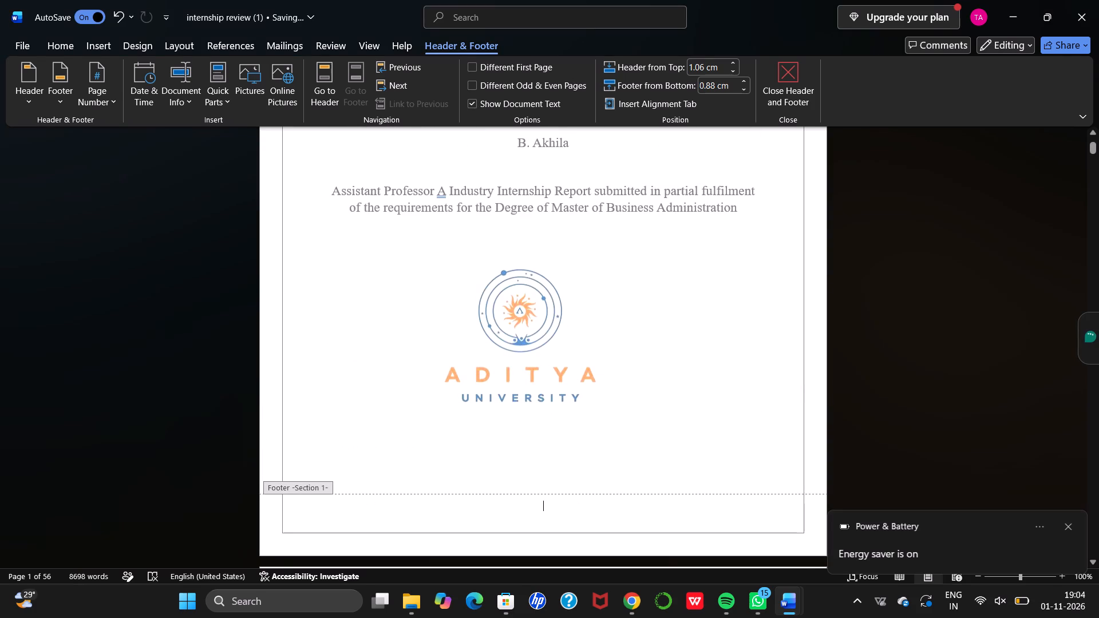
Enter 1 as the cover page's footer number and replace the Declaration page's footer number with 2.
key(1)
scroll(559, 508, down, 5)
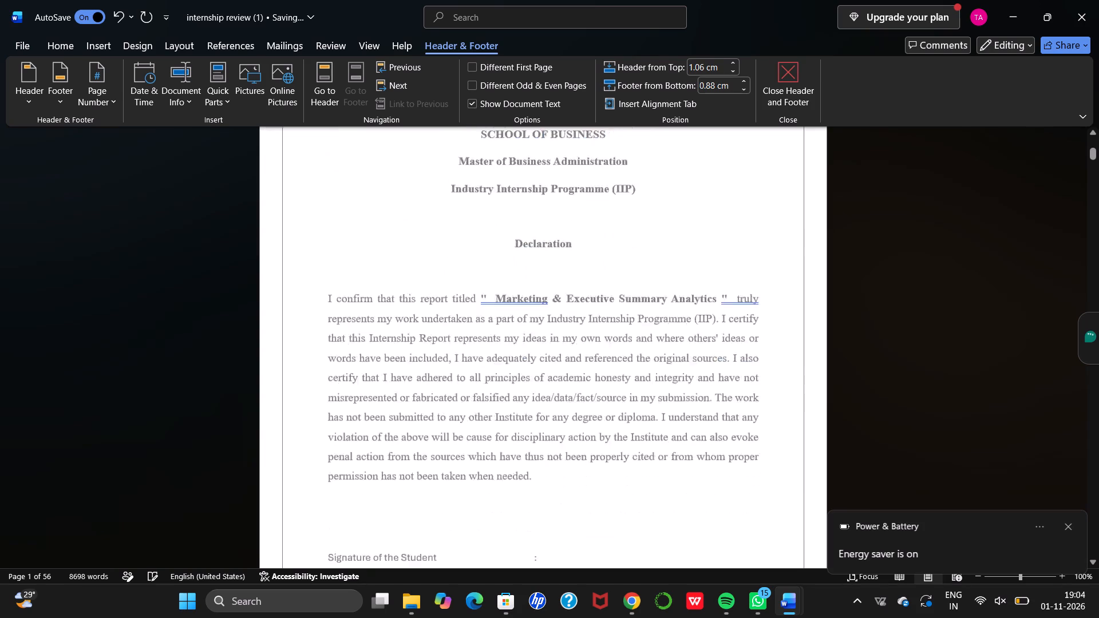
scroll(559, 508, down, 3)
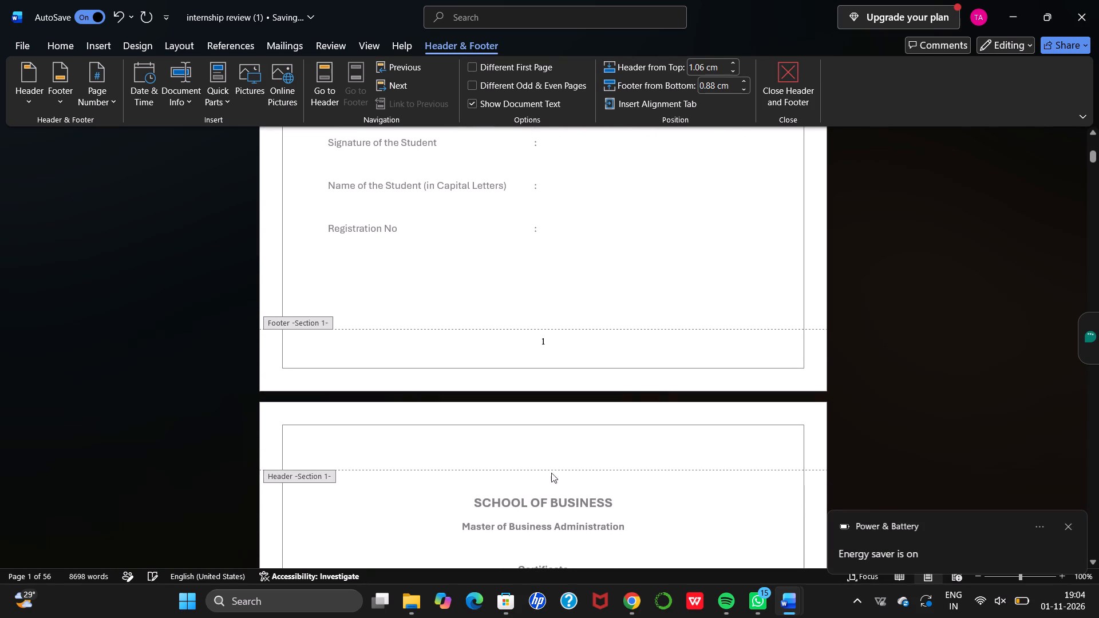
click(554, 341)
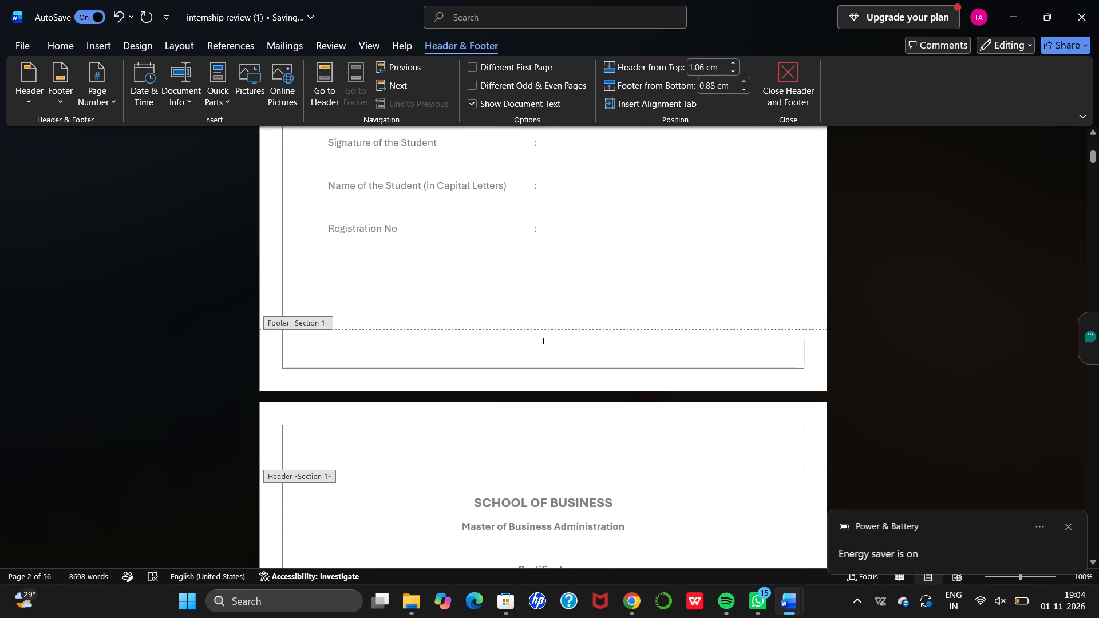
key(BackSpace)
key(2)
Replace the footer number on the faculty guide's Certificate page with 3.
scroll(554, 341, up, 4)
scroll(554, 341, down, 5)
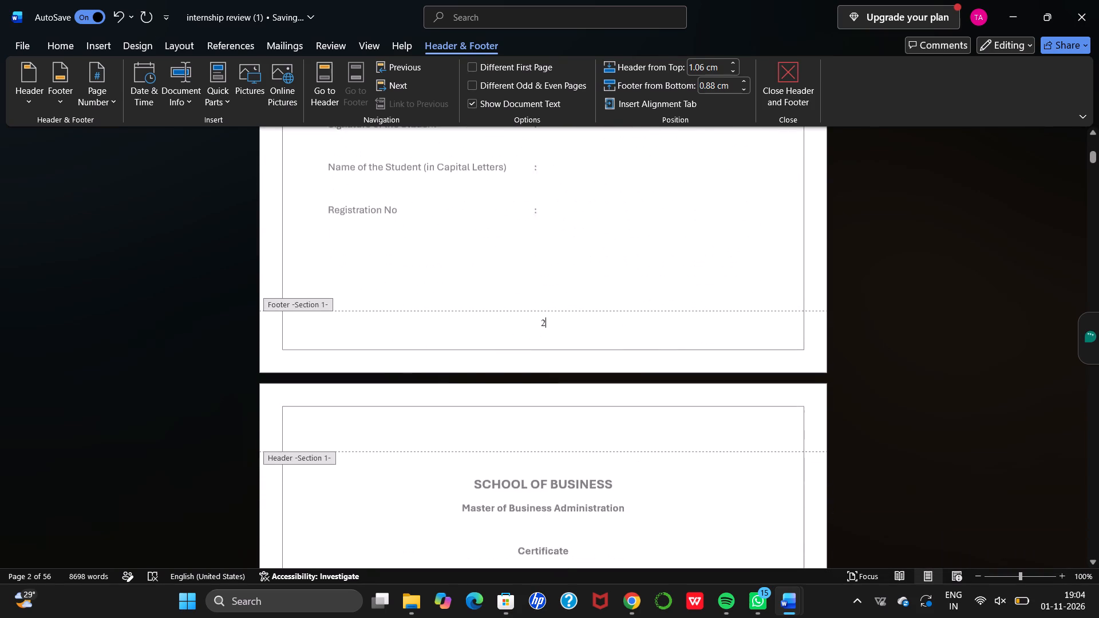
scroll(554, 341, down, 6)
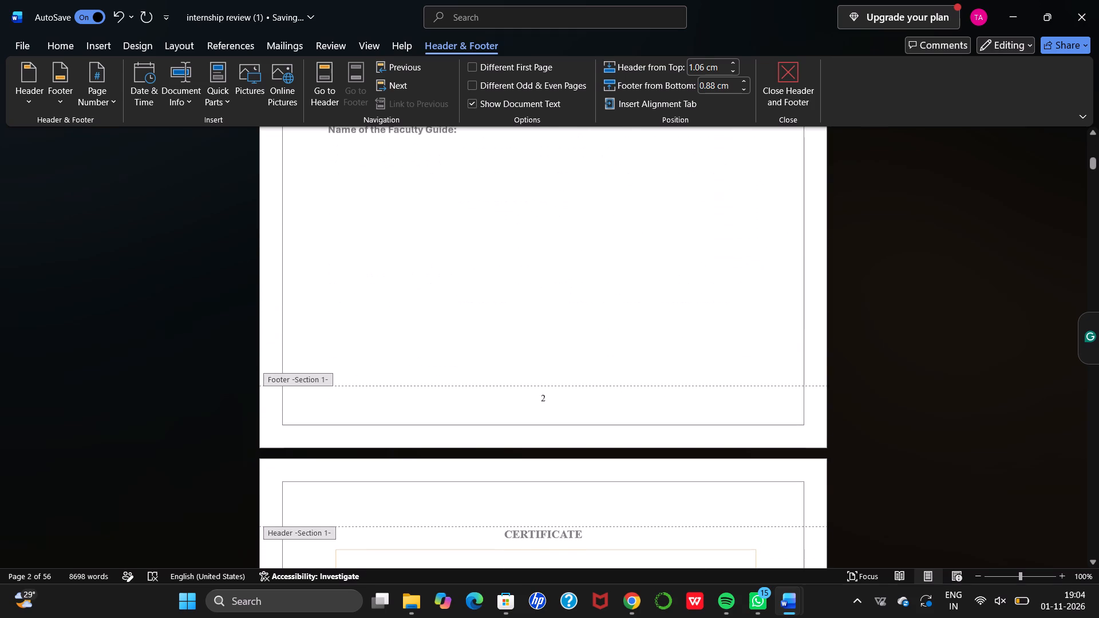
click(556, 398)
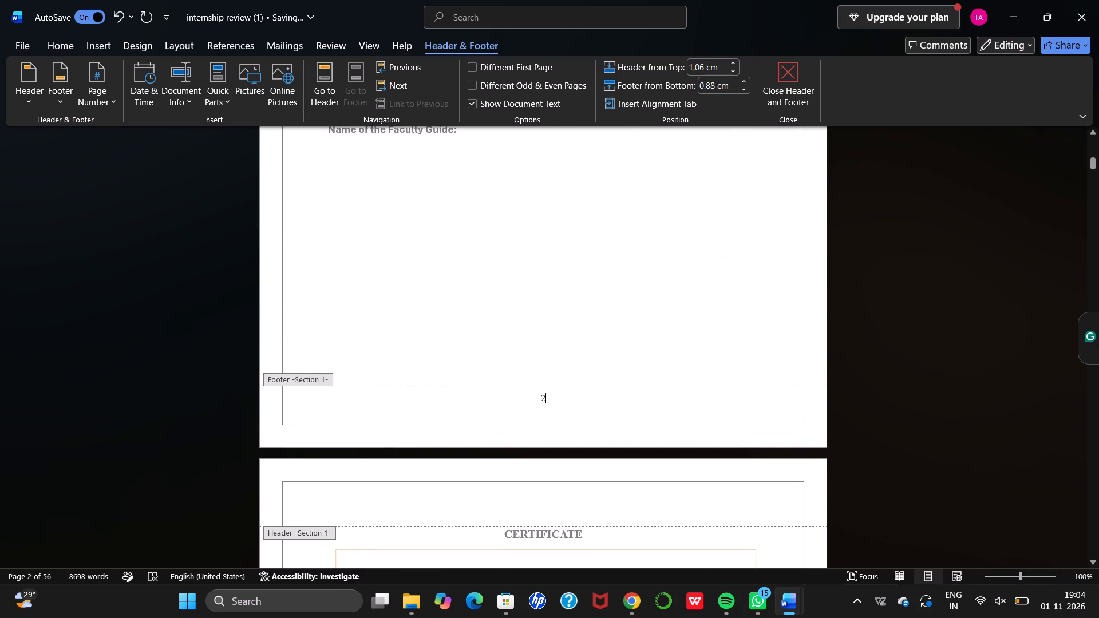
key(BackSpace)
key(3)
Set the first section's page numbering to start at 1 instead of continuing from the previous section.
scroll(556, 398, up, 1)
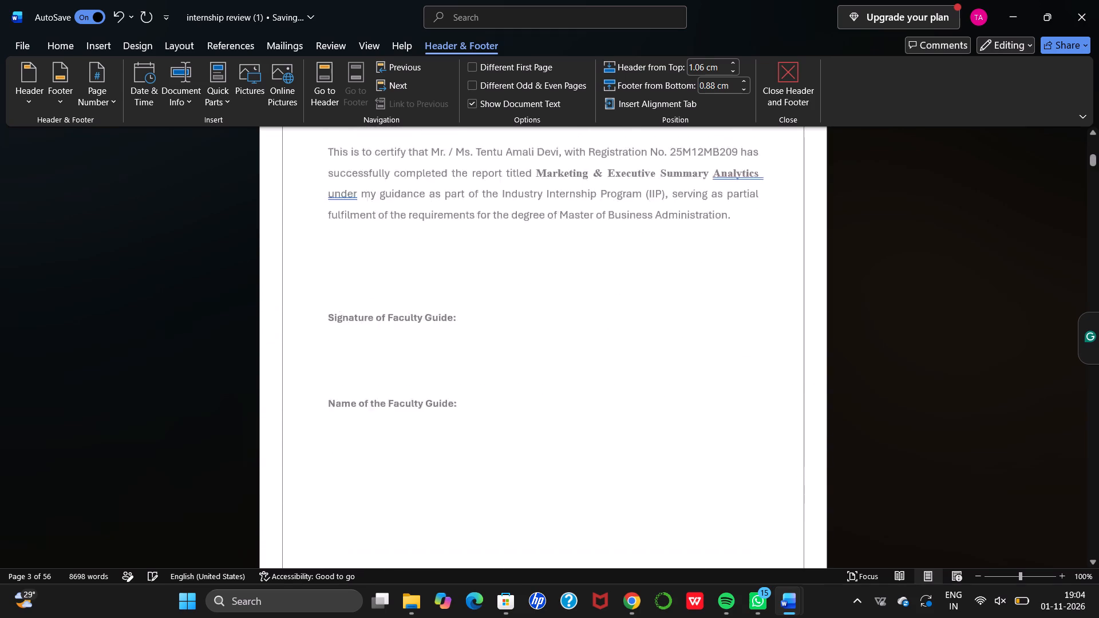
scroll(556, 398, up, 7)
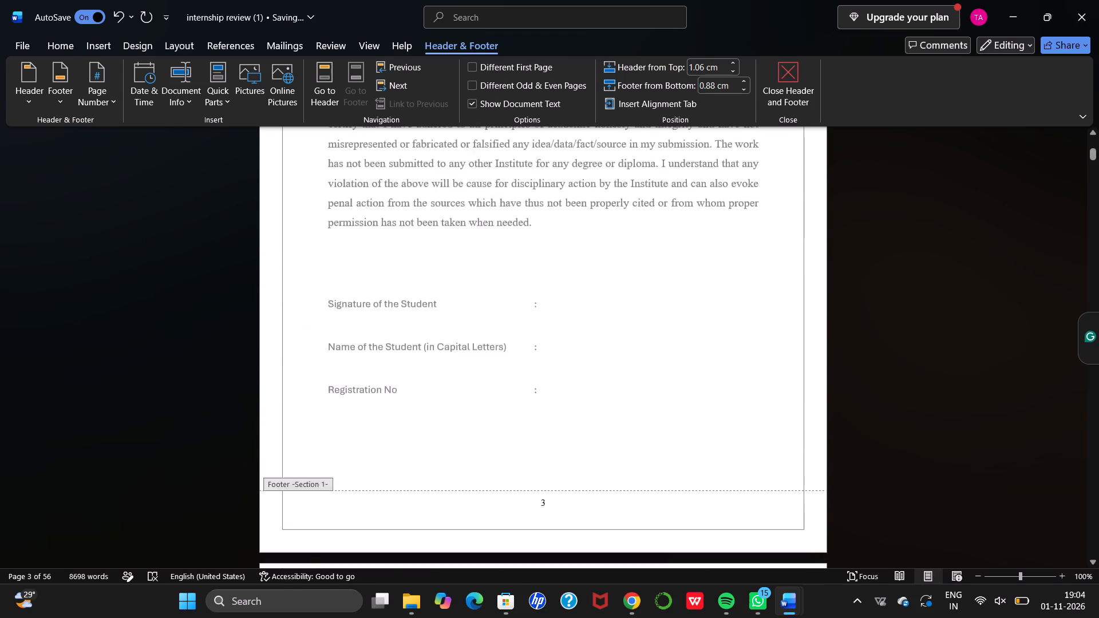
scroll(556, 398, up, 6)
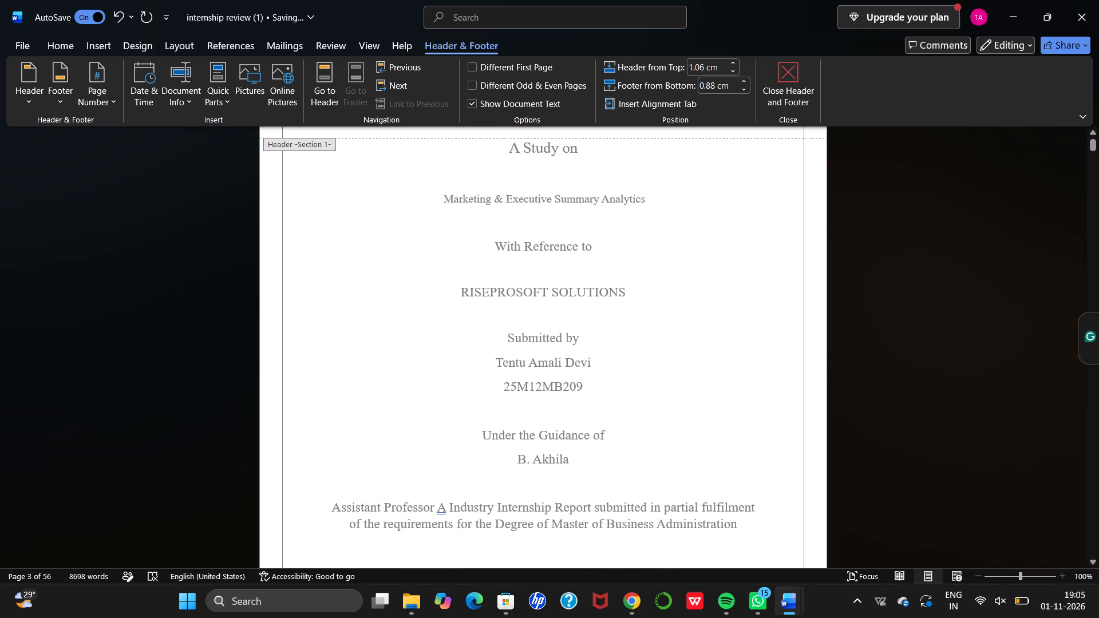
click(89, 105)
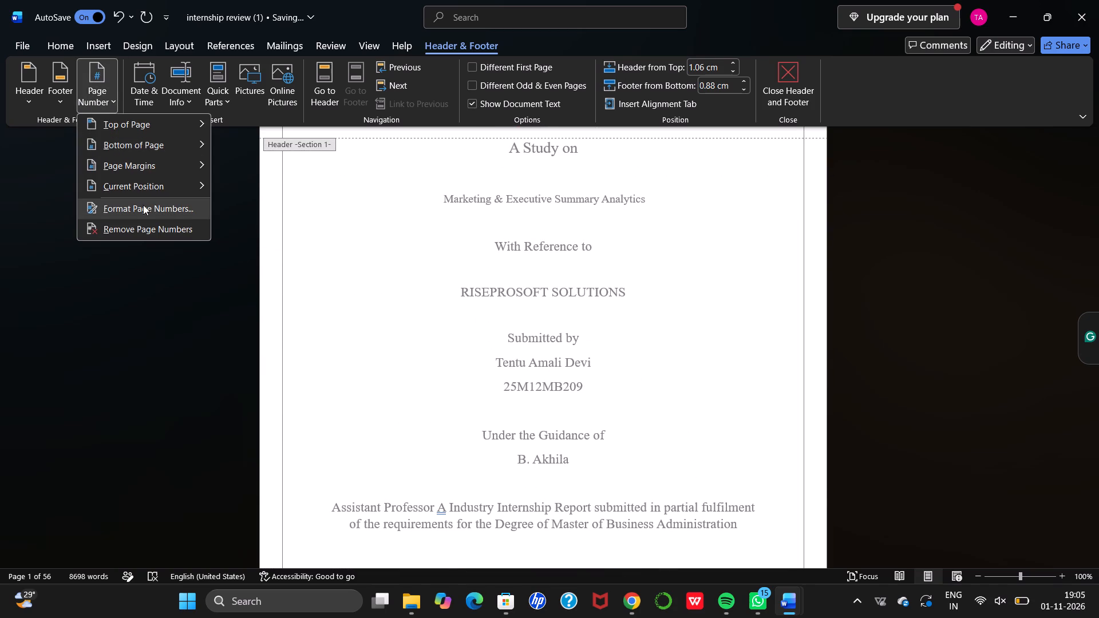
click(143, 205)
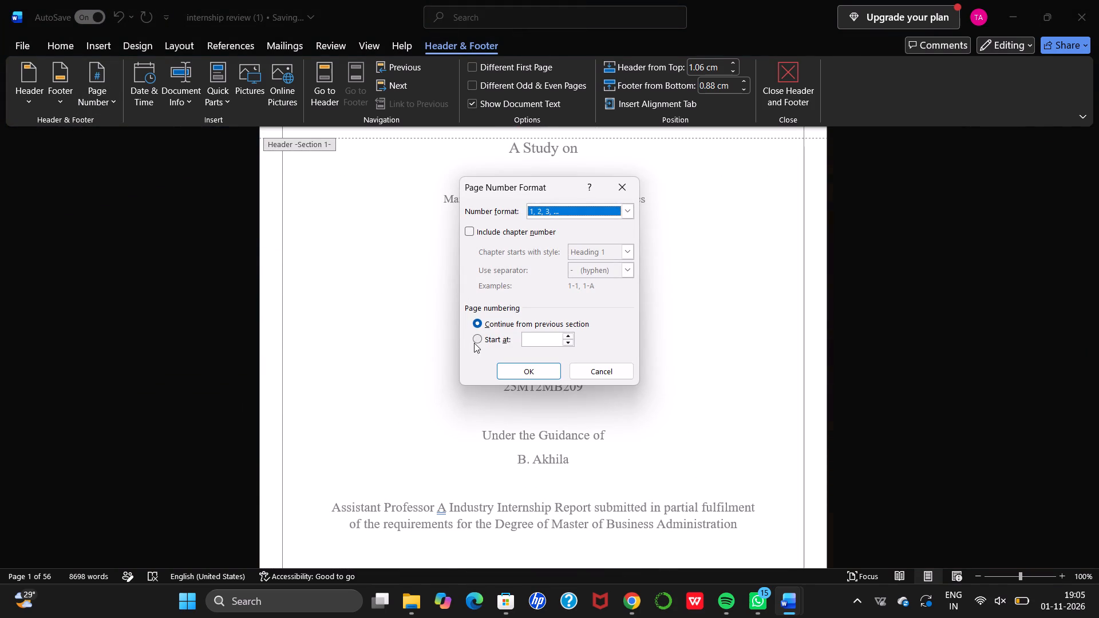
click(478, 339)
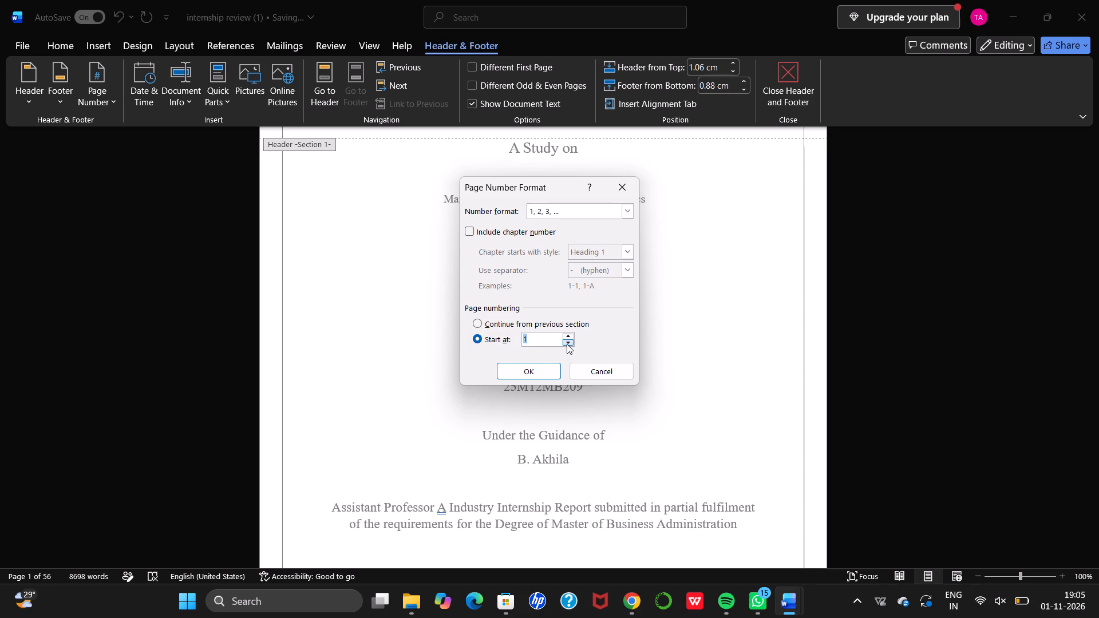
click(568, 344)
click(568, 344)
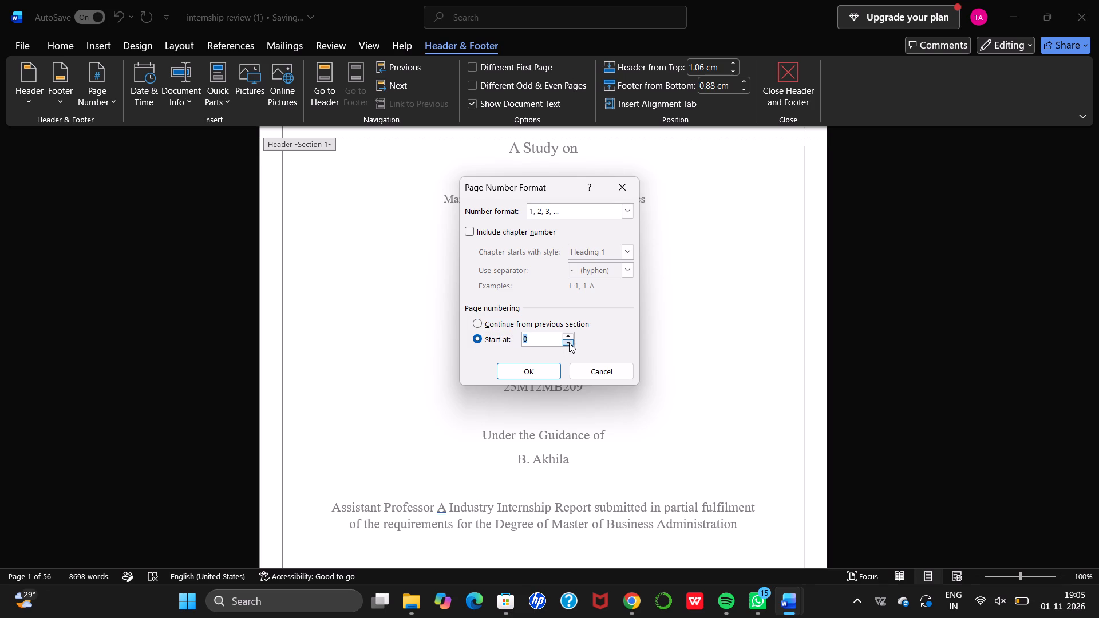
click(570, 338)
click(550, 367)
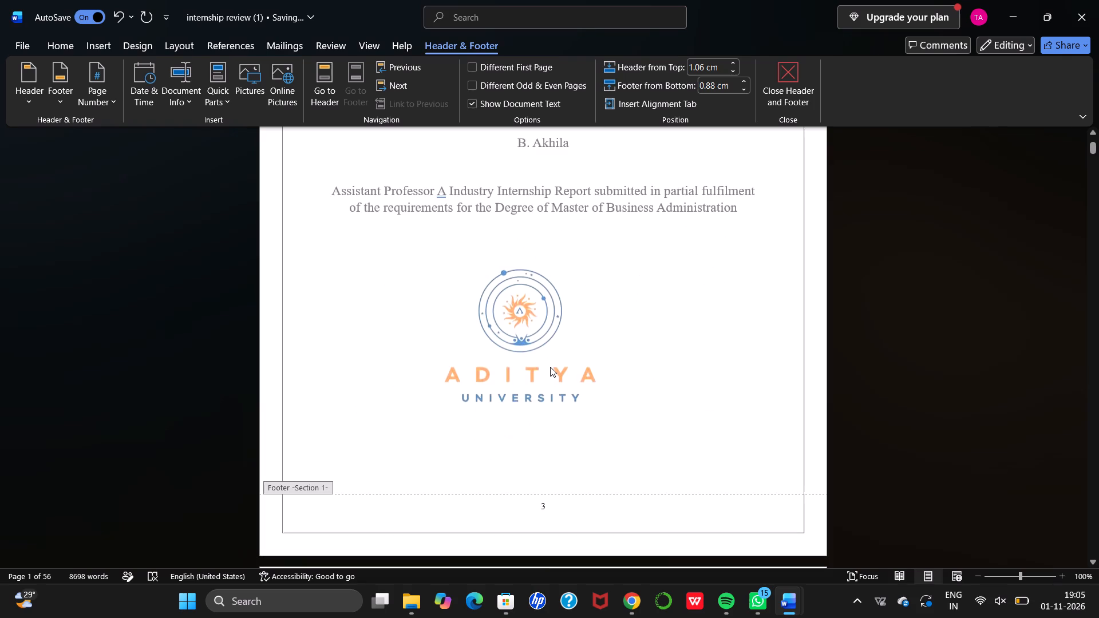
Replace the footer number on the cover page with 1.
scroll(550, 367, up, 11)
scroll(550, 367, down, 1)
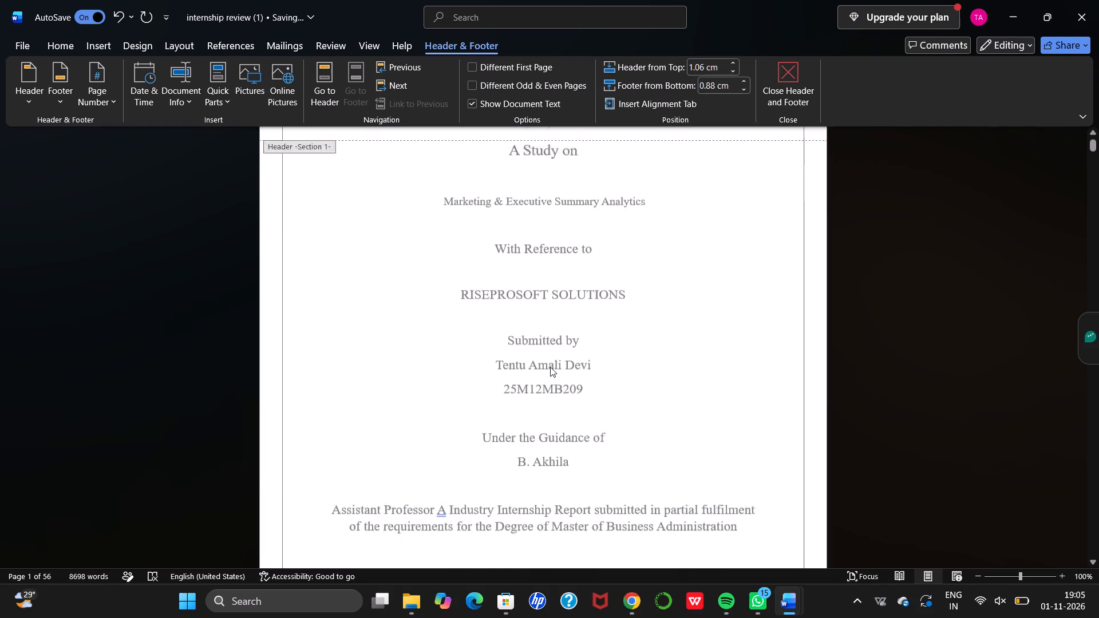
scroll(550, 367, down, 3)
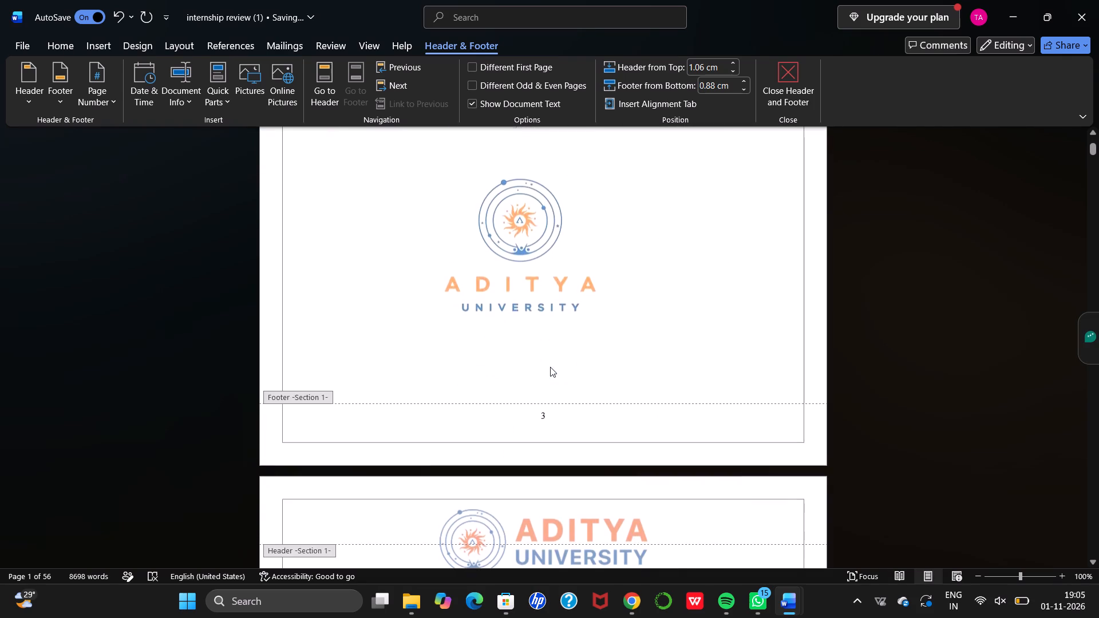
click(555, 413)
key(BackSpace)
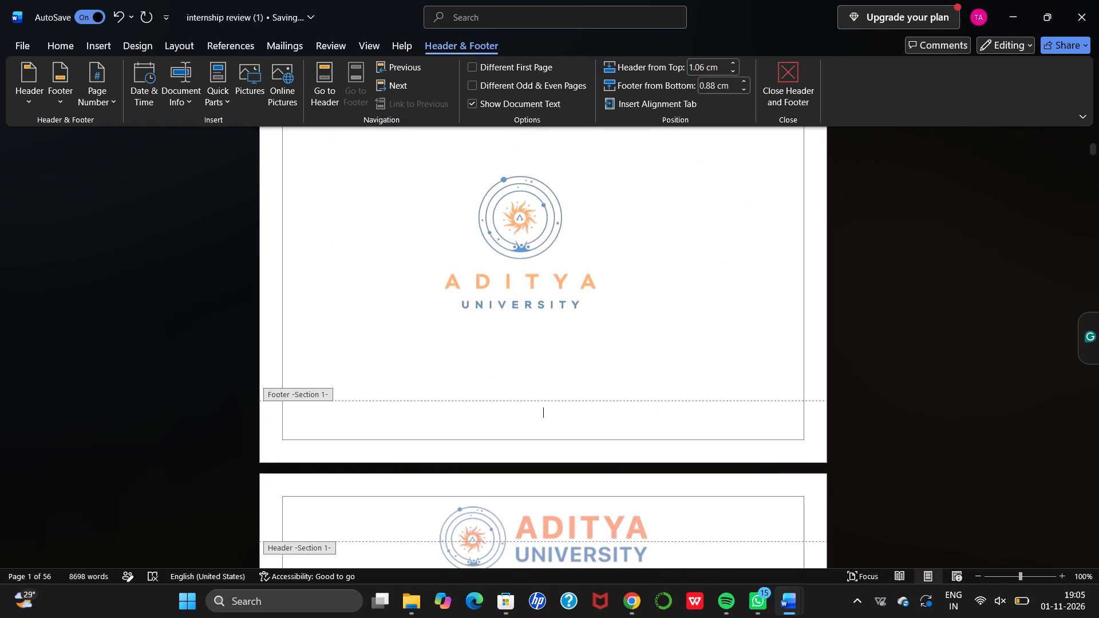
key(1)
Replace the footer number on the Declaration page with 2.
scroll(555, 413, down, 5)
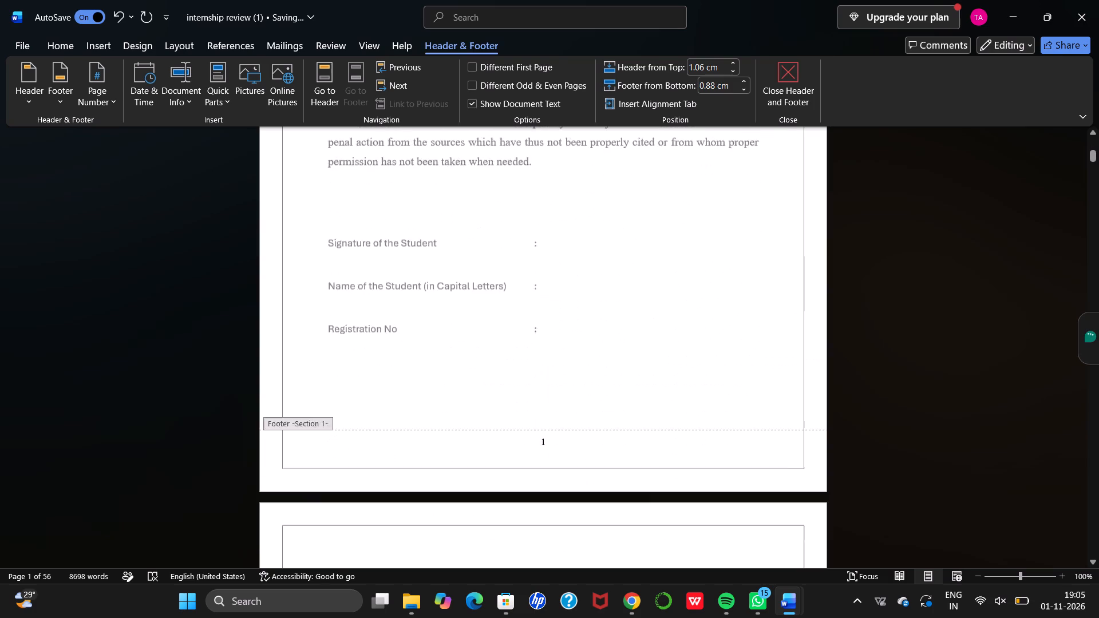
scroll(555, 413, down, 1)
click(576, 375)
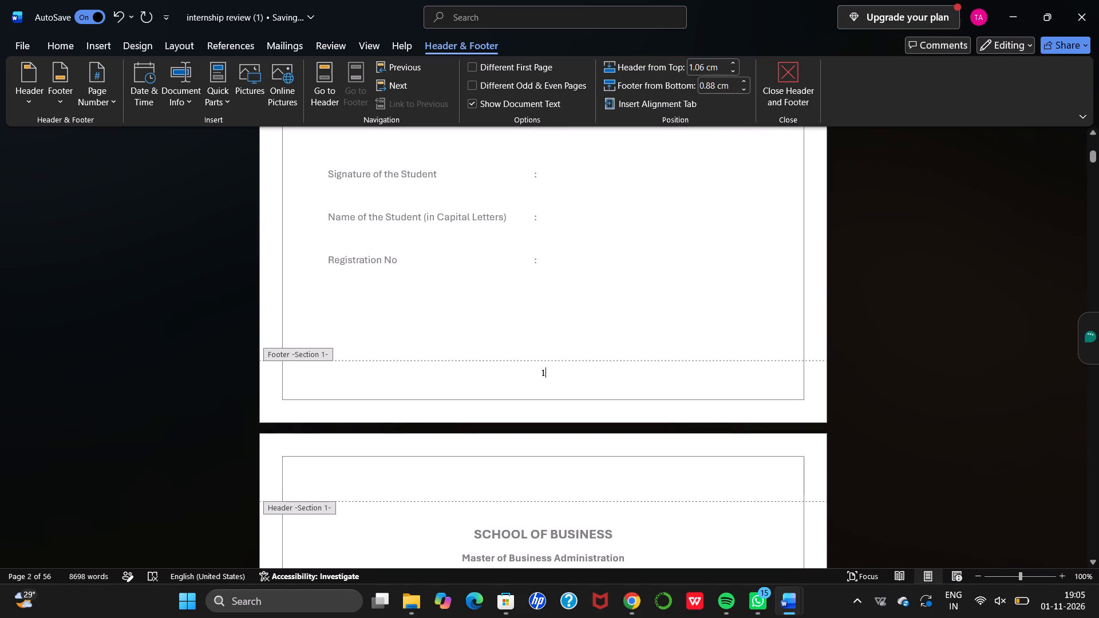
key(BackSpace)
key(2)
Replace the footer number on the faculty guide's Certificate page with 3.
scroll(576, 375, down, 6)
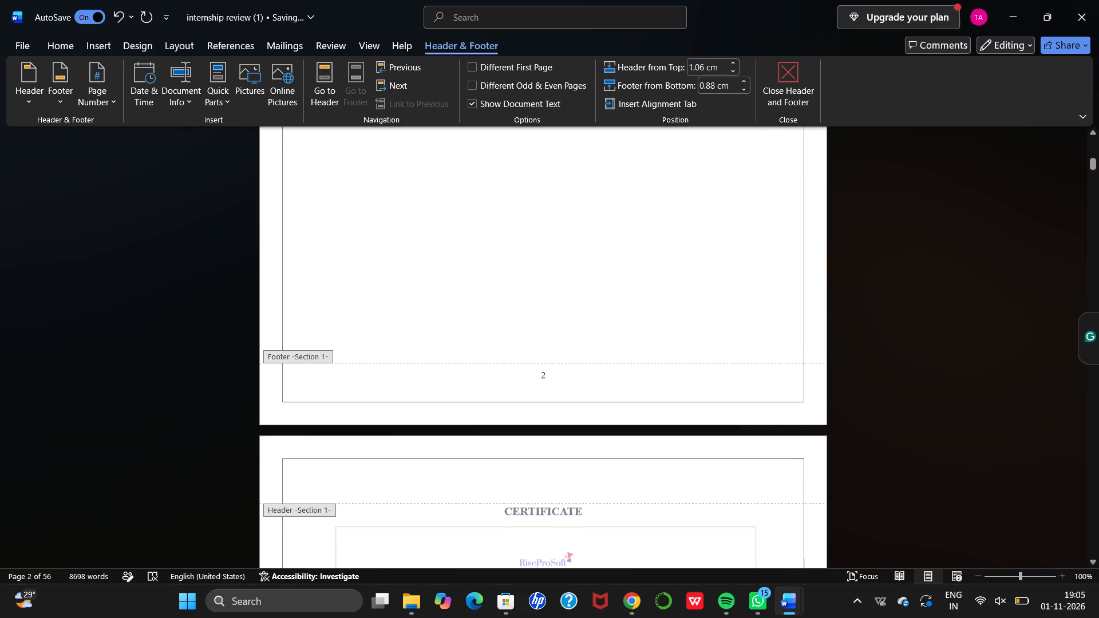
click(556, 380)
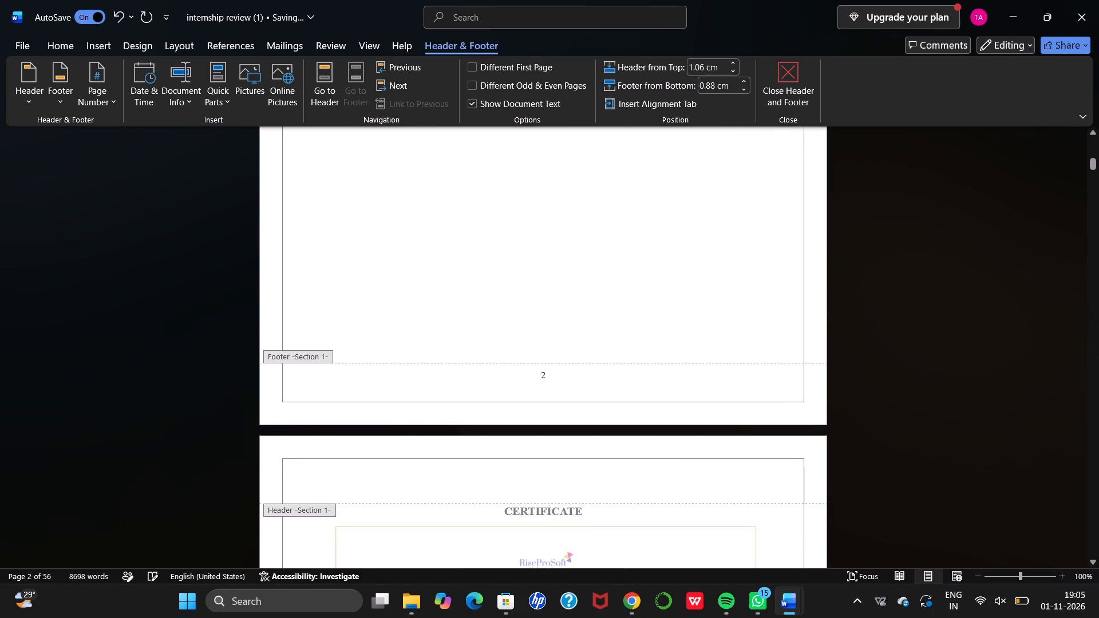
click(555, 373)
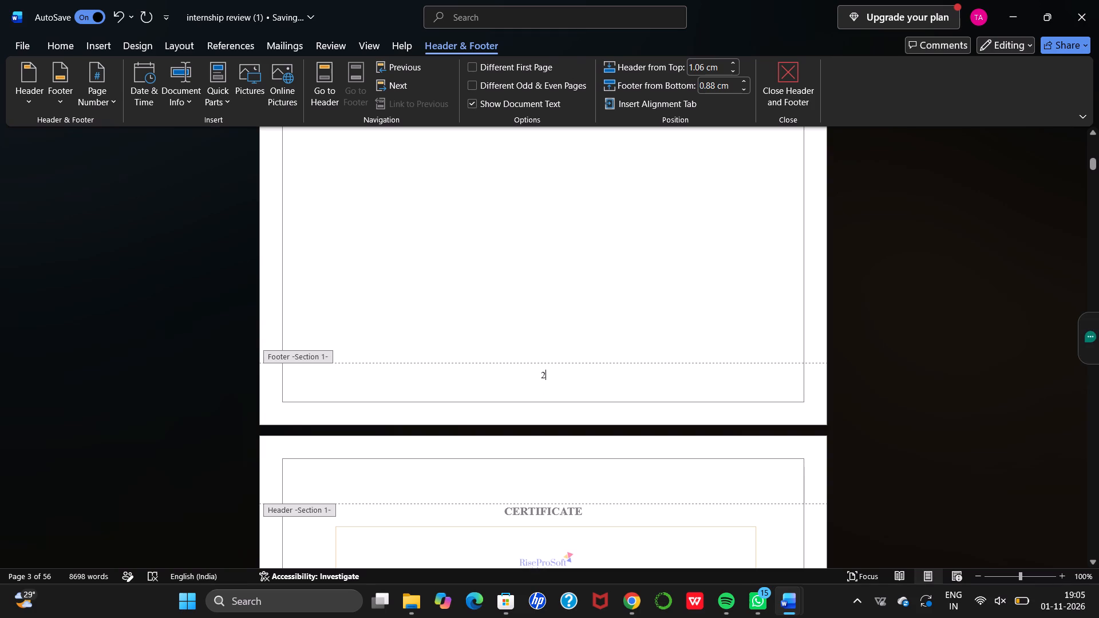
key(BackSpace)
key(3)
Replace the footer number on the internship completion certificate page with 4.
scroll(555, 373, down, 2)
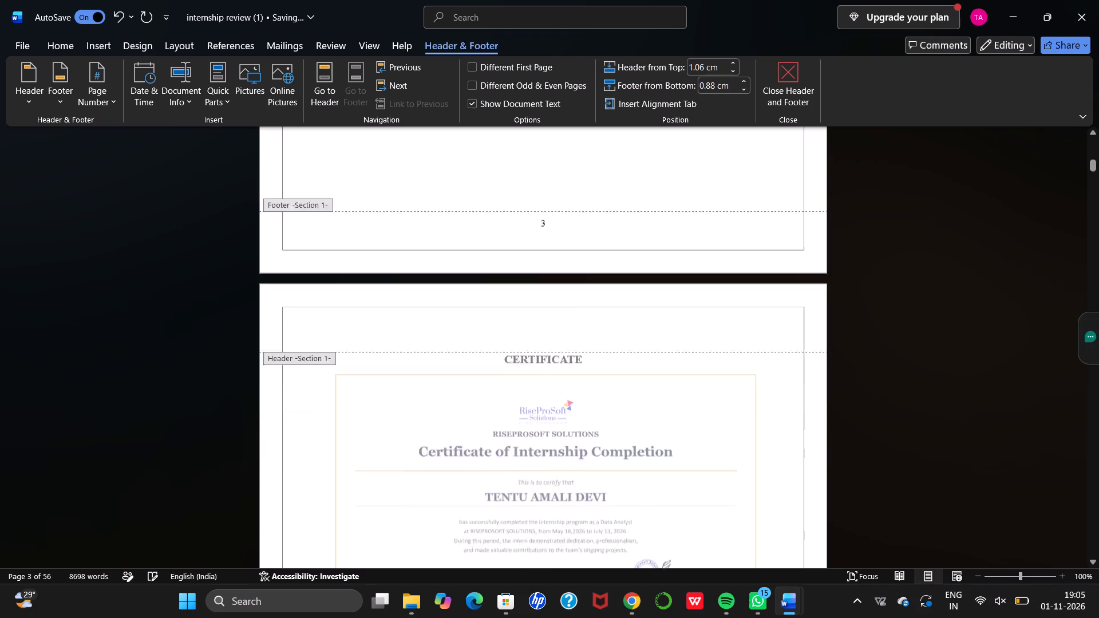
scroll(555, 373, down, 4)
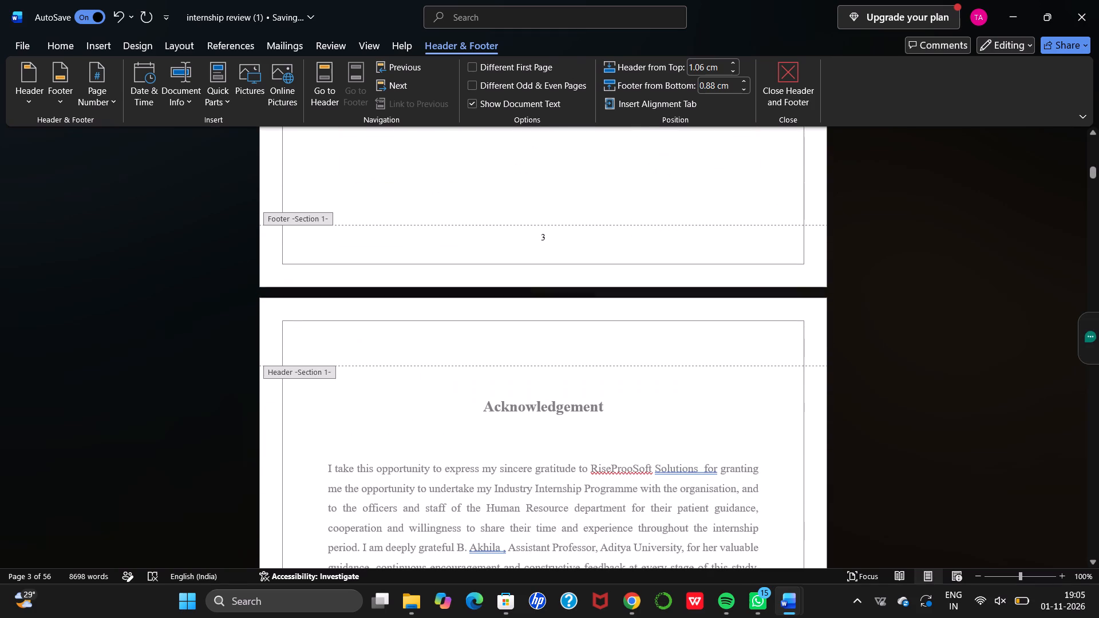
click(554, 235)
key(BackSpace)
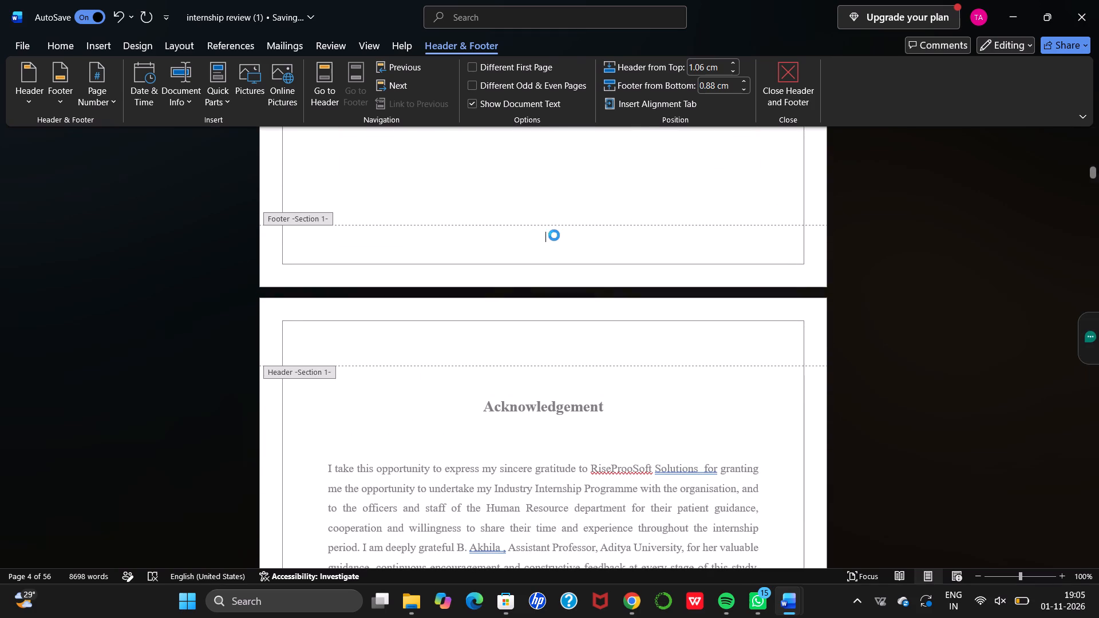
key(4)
Replace the footer number on the Acknowledgement page with 5.
scroll(554, 235, down, 2)
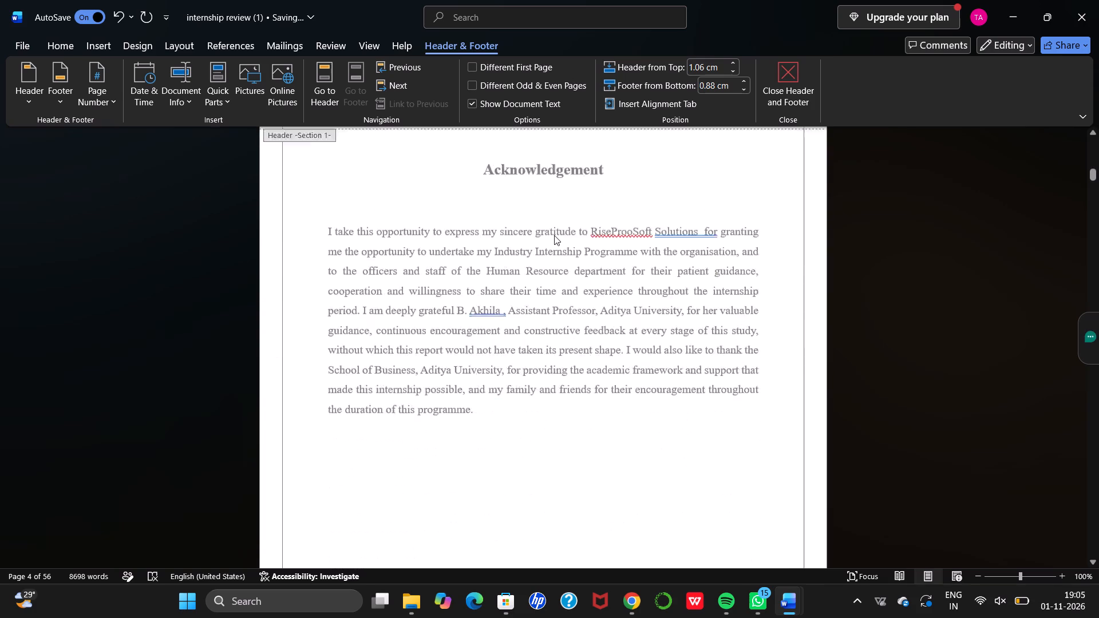
scroll(554, 235, down, 4)
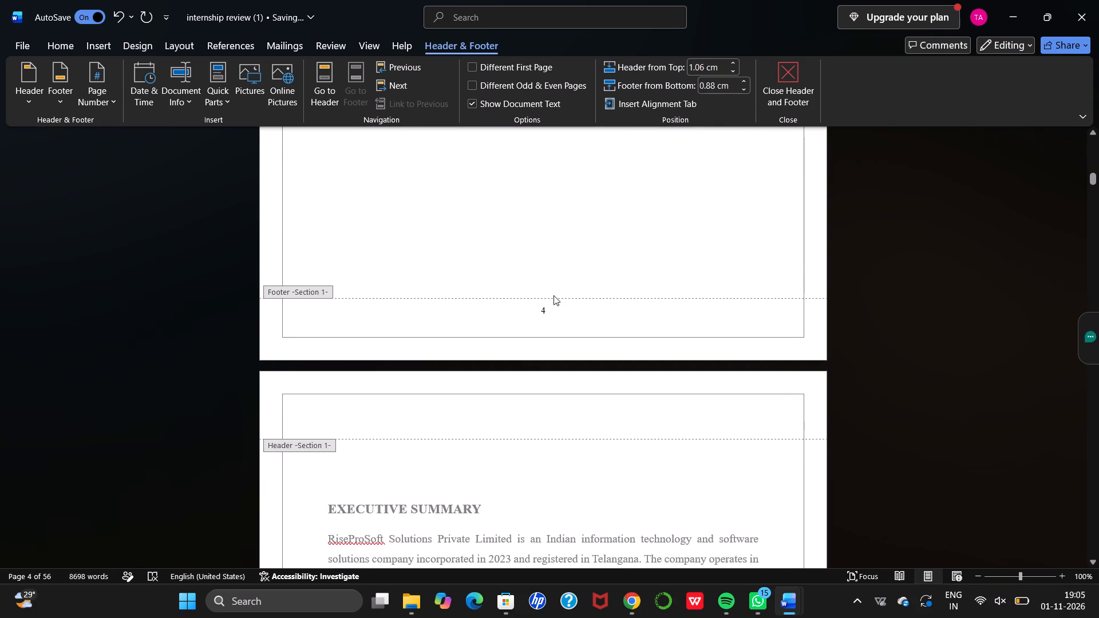
click(552, 311)
key(BackSpace)
key(5)
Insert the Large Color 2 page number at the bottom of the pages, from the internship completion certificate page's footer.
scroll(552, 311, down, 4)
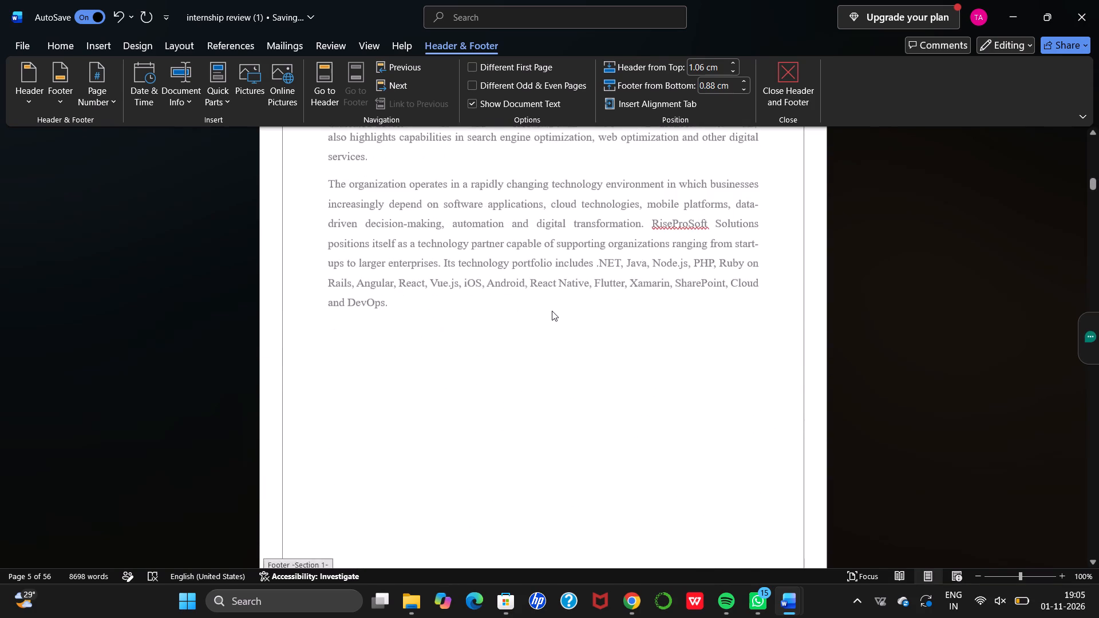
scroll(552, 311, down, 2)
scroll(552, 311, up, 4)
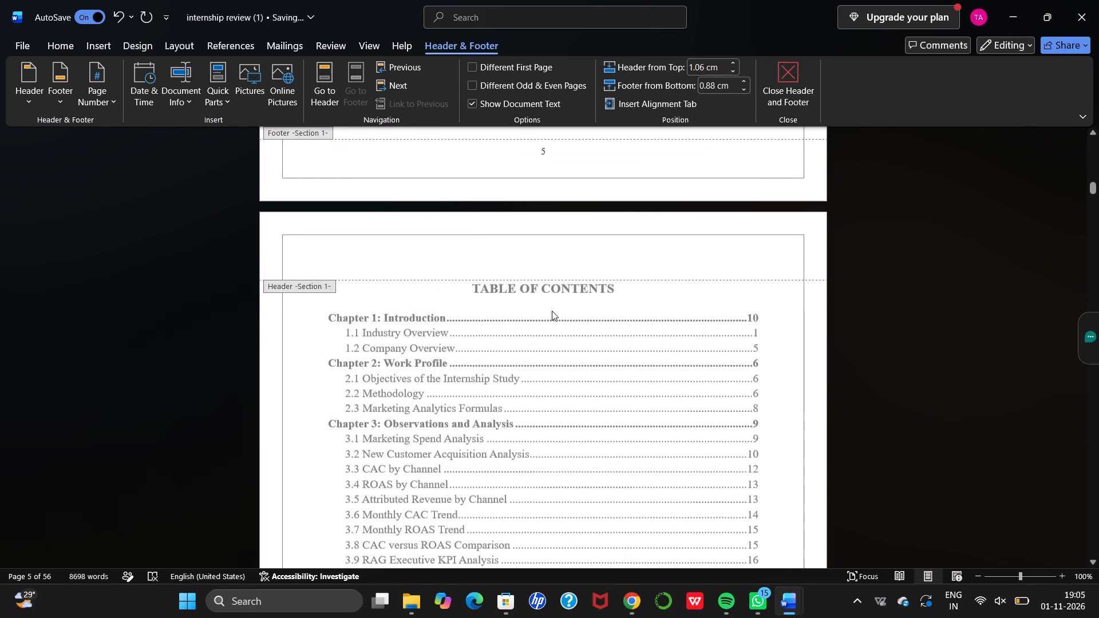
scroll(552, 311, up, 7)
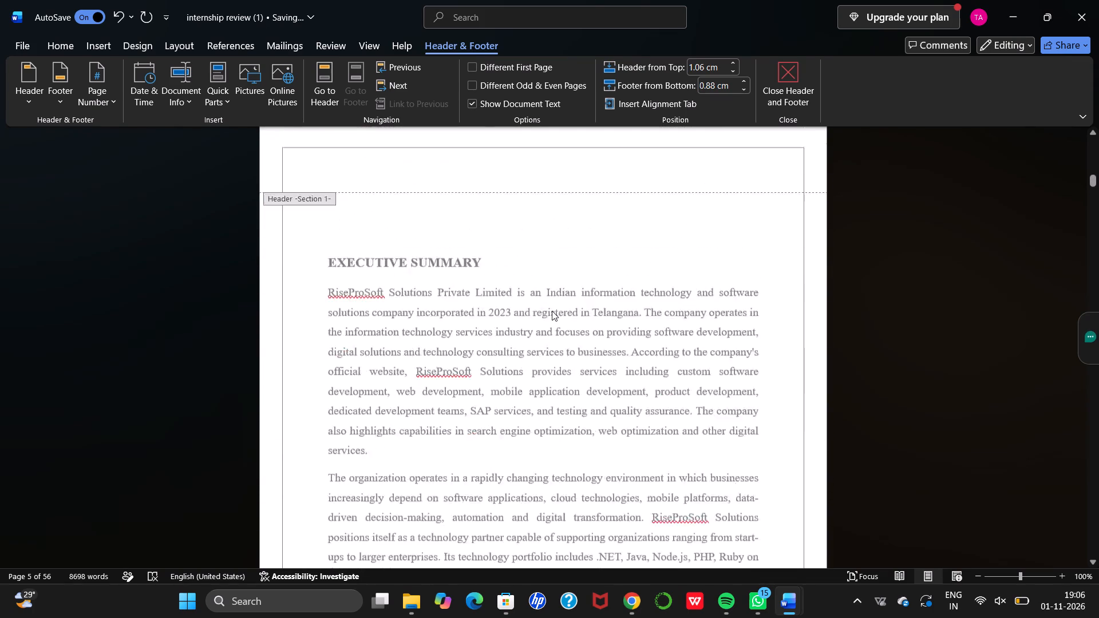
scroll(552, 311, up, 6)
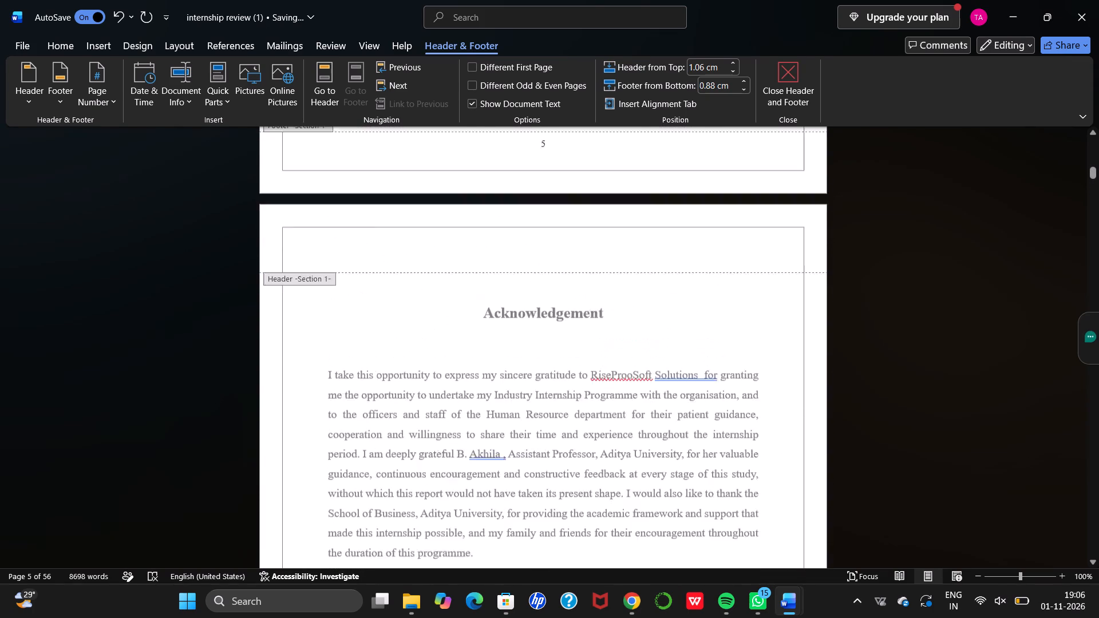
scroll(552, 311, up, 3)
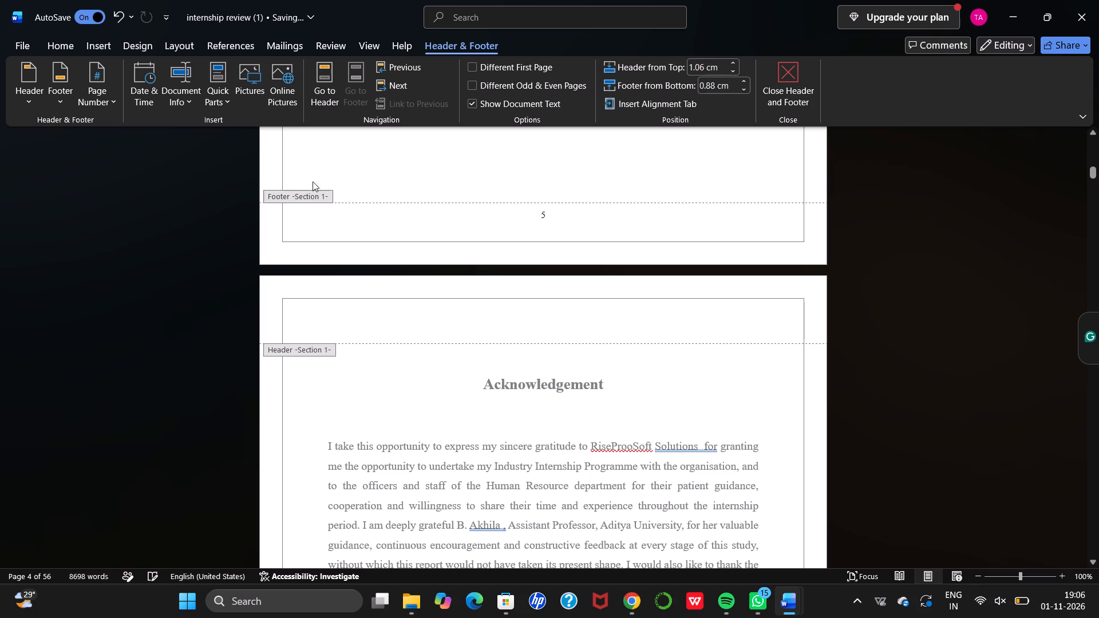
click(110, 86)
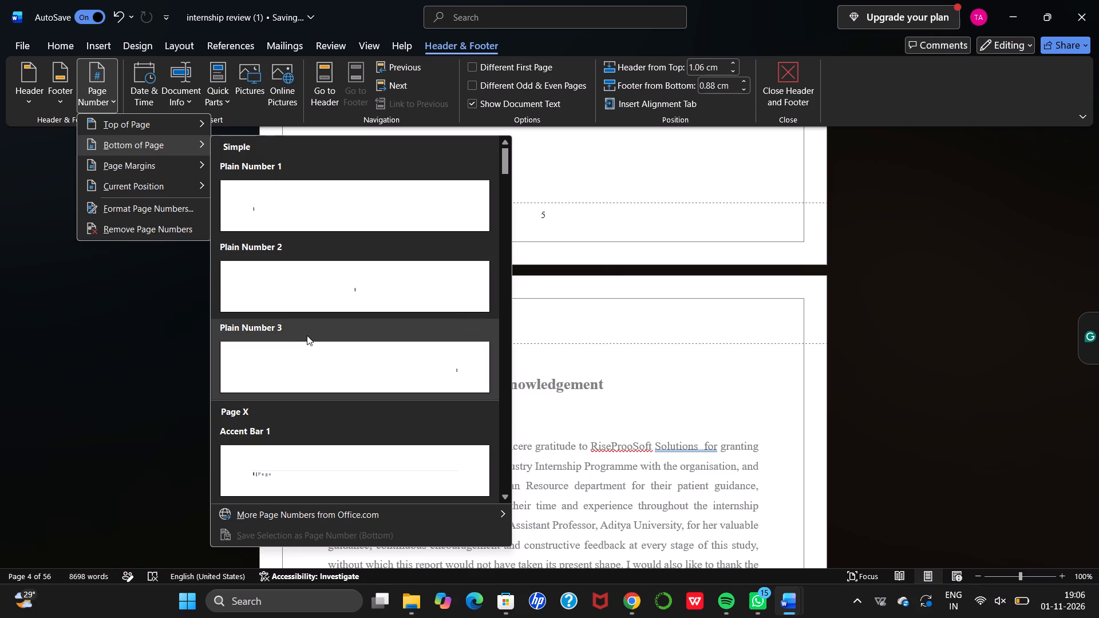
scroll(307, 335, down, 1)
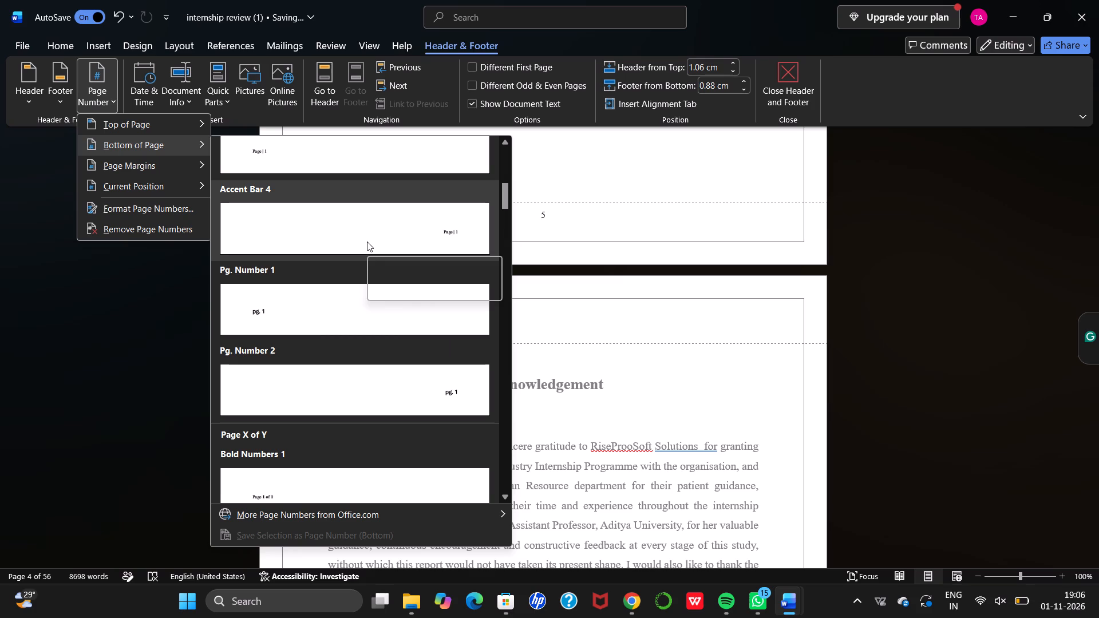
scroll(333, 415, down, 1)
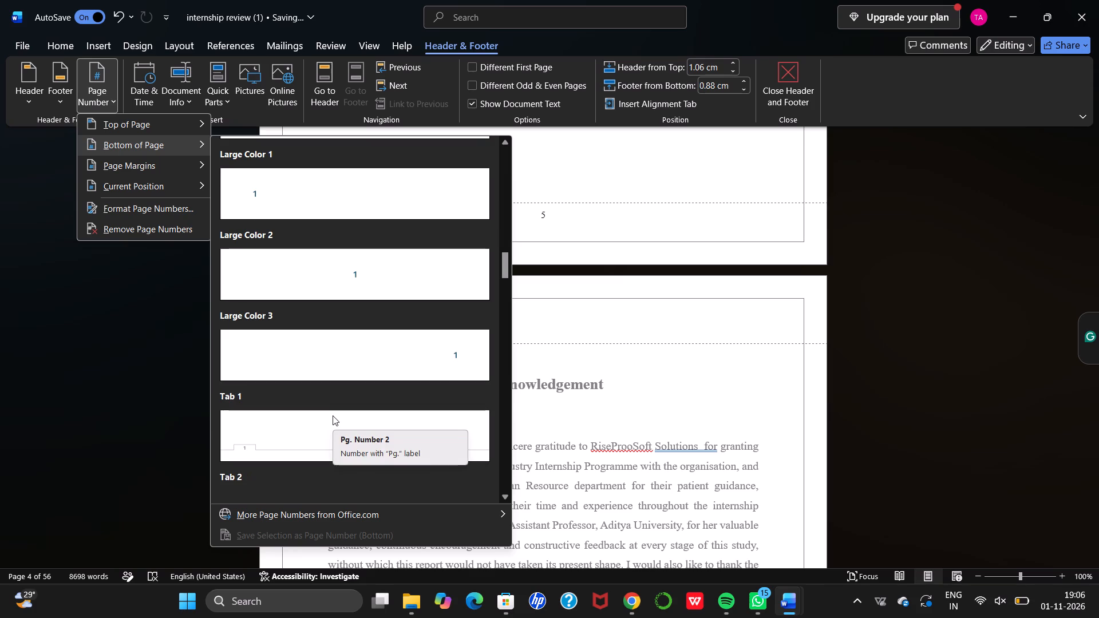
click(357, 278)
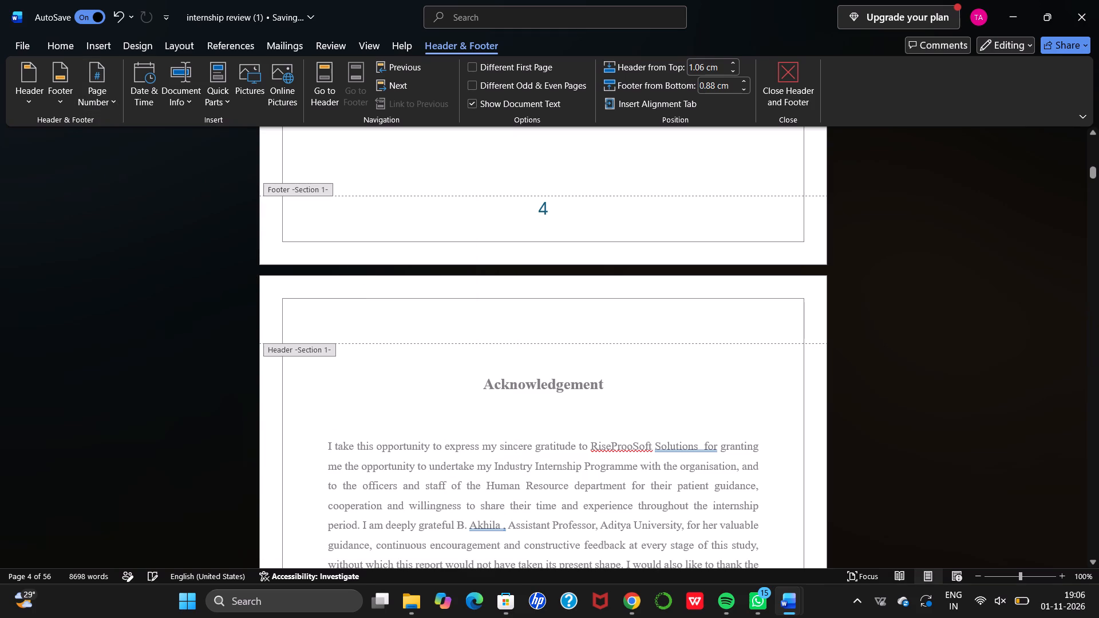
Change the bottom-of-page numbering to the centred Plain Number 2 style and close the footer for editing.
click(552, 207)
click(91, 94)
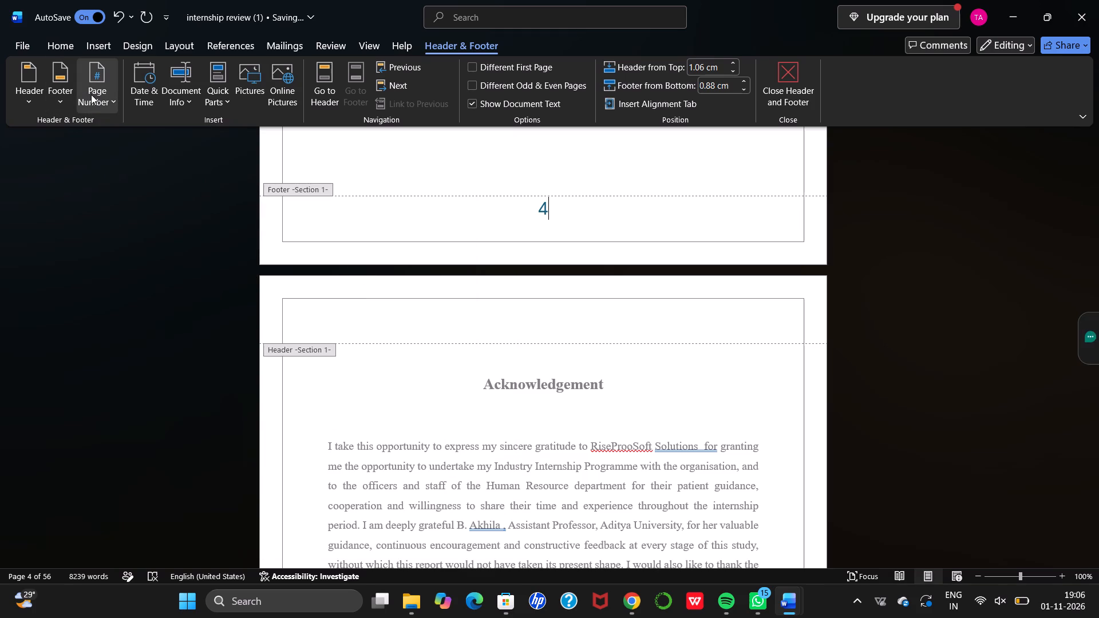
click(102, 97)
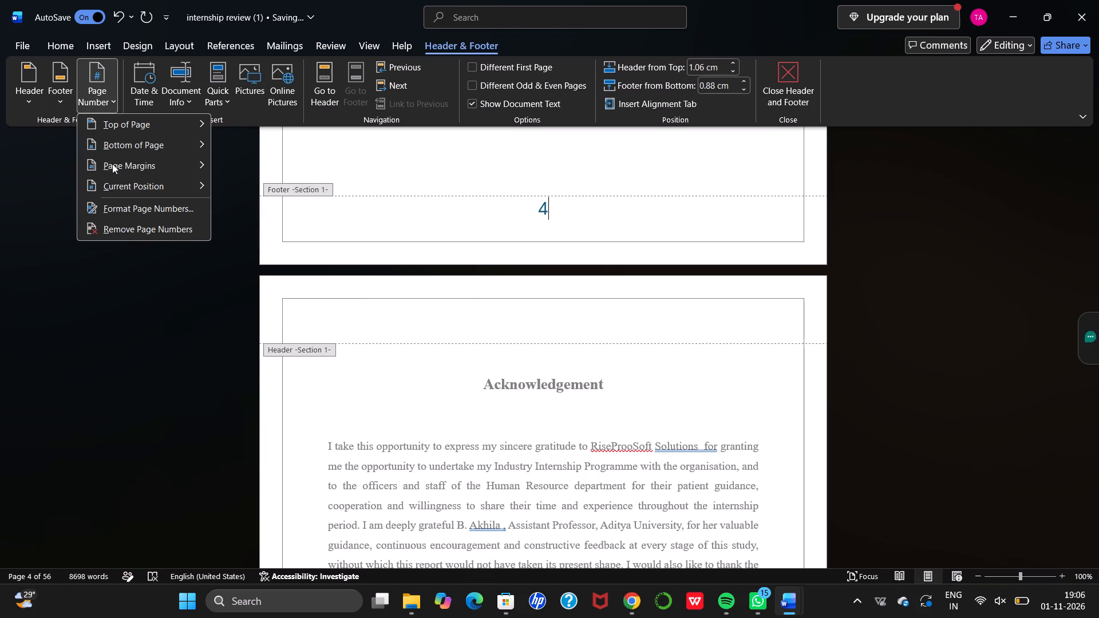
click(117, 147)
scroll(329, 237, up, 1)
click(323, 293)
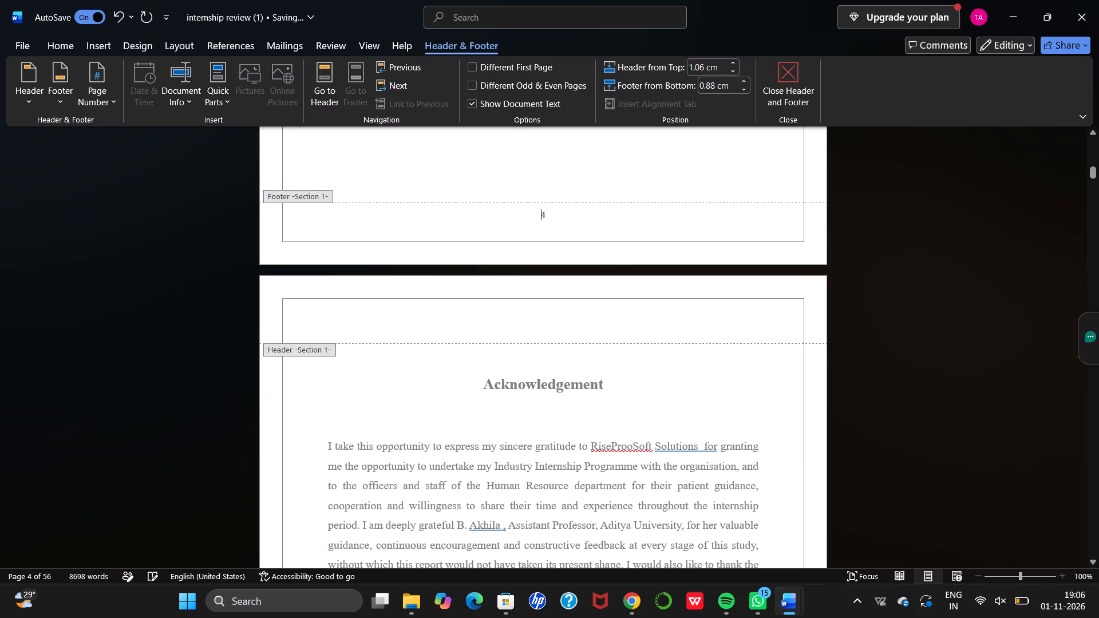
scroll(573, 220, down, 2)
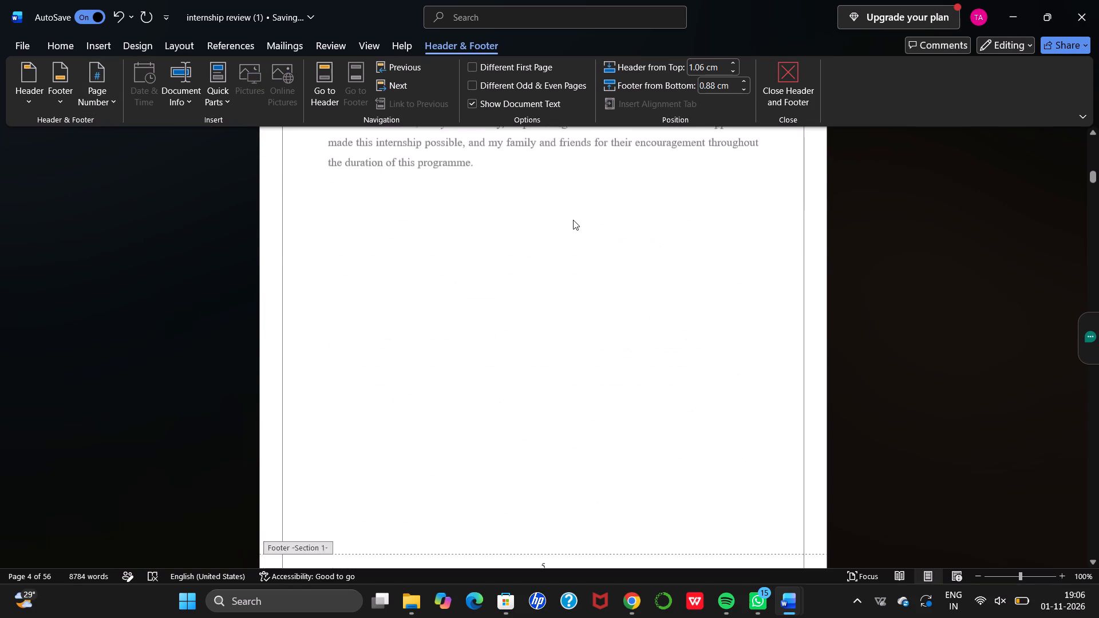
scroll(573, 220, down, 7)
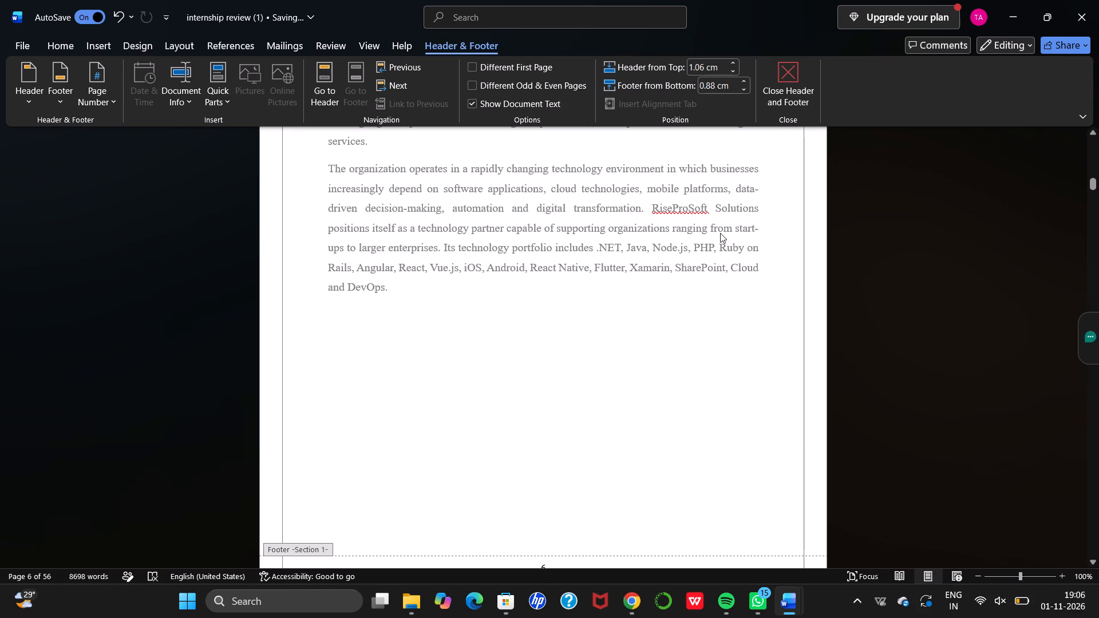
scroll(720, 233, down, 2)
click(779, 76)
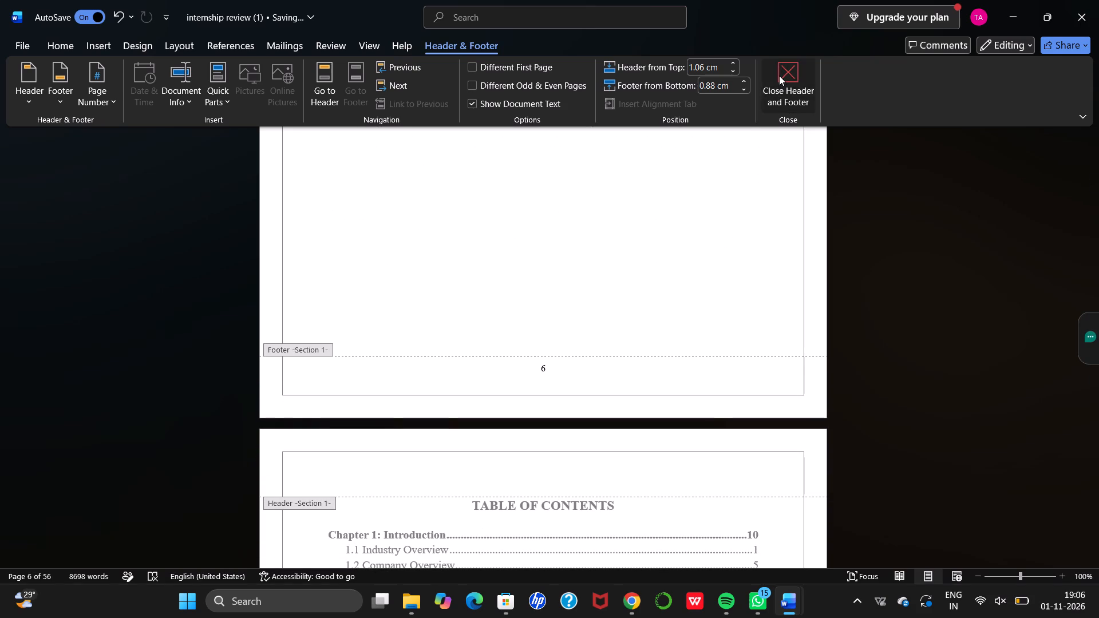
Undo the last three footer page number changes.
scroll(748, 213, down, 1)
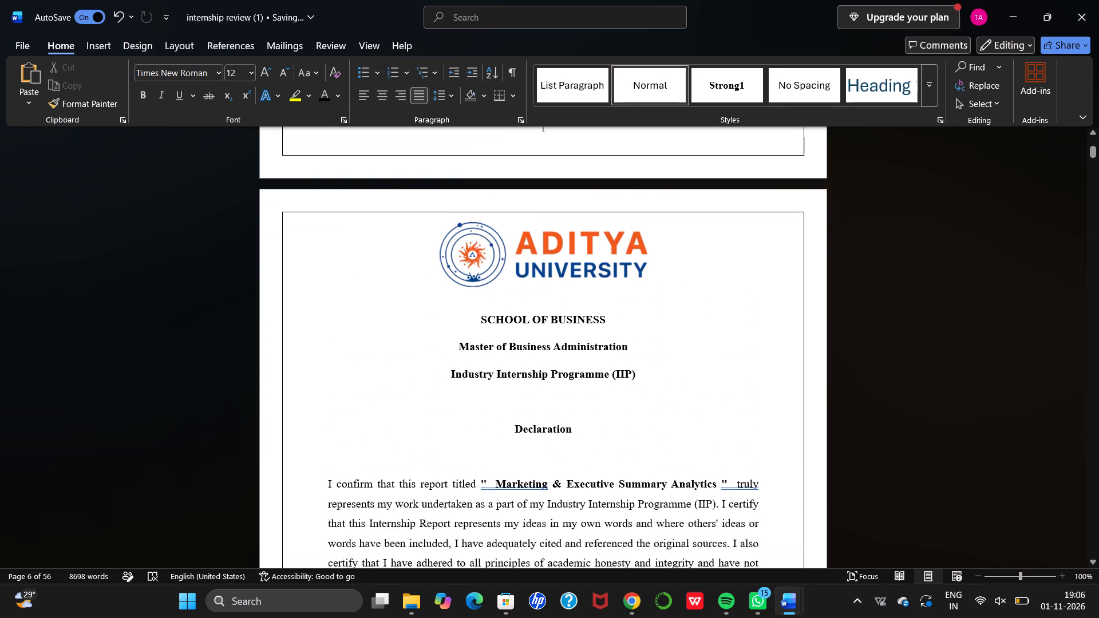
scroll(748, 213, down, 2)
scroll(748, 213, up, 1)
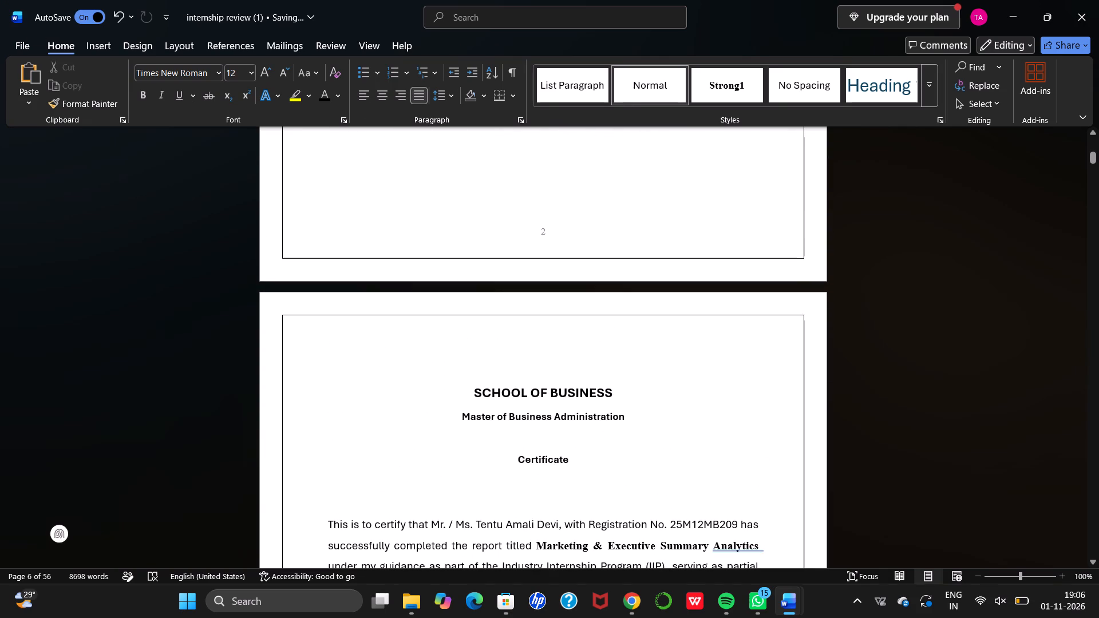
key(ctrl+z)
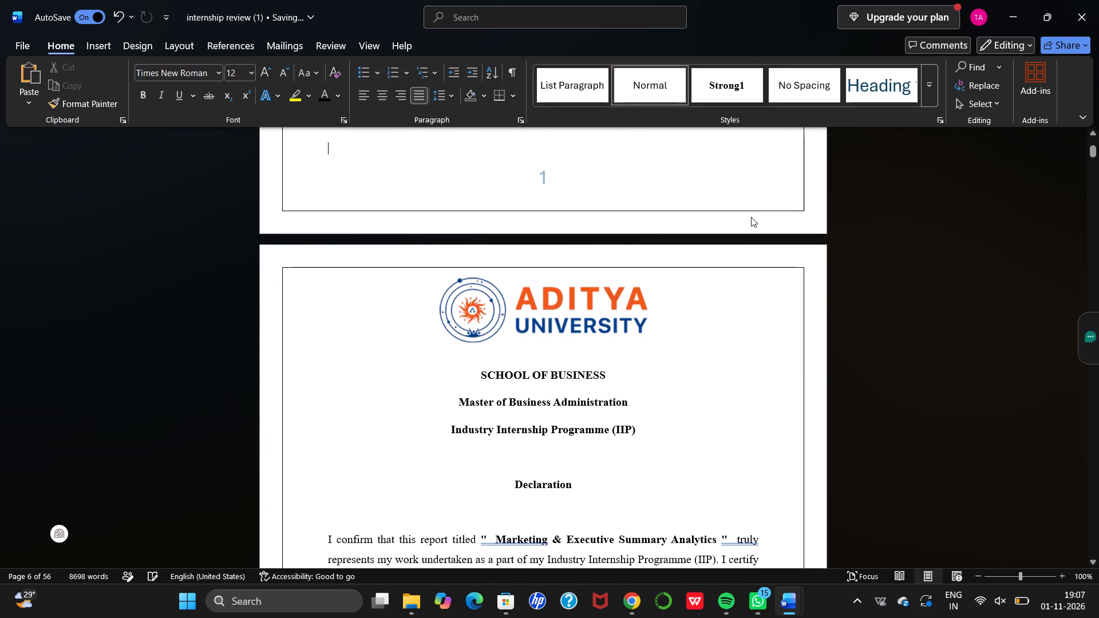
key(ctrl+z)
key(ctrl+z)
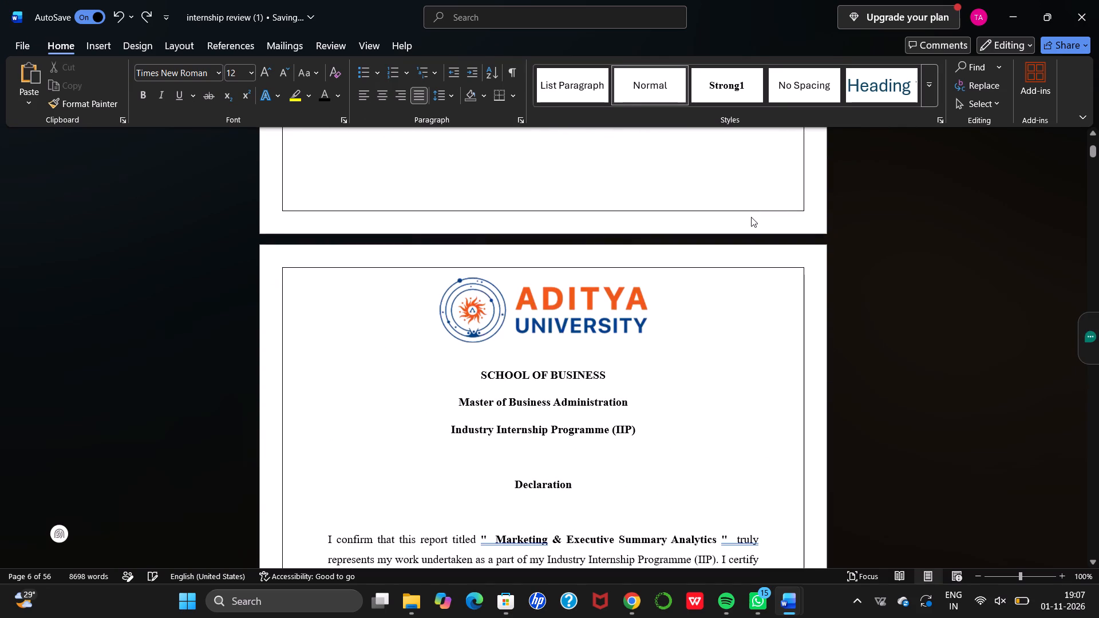
Check the footers of the front matter from the cover page through the table of contents.
scroll(535, 292, up, 3)
scroll(535, 292, down, 1)
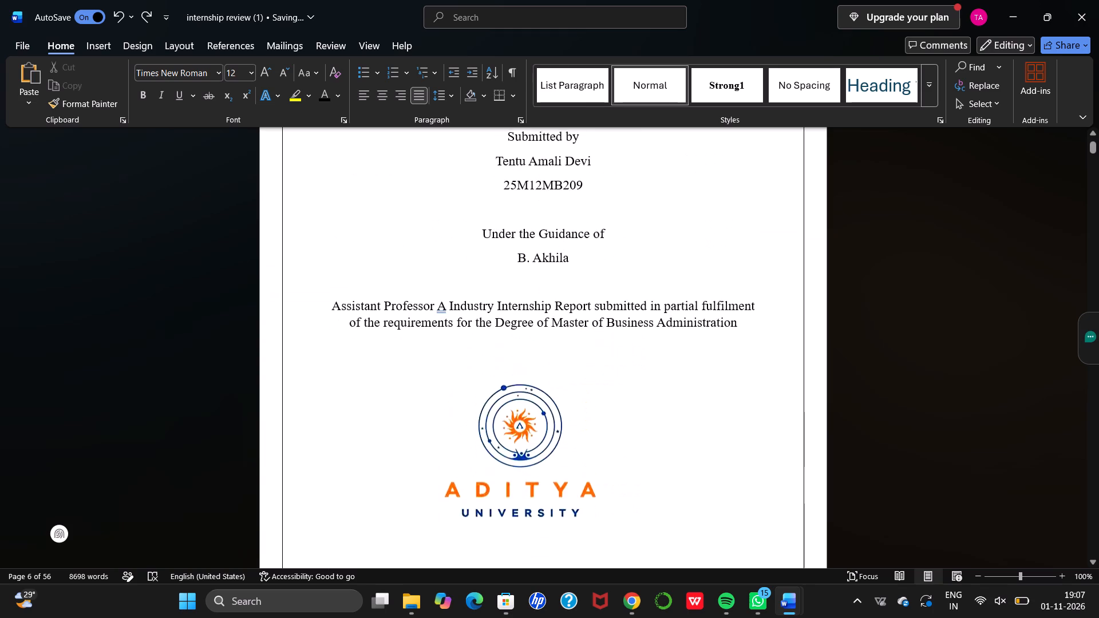
scroll(535, 292, down, 12)
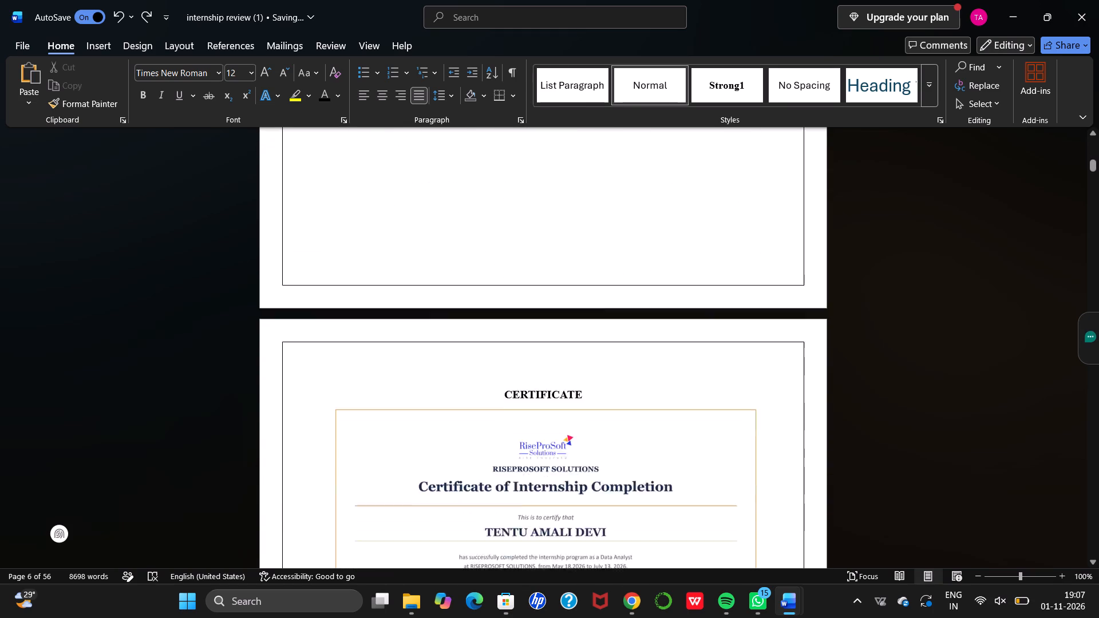
scroll(535, 292, down, 4)
scroll(535, 292, up, 2)
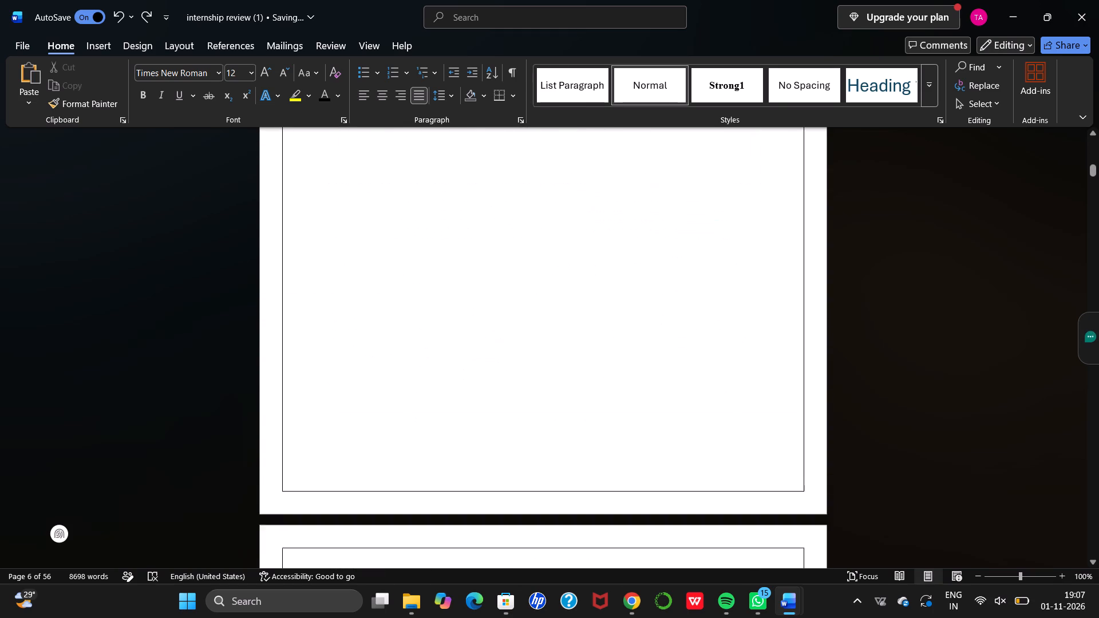
scroll(535, 292, up, 3)
scroll(535, 292, down, 2)
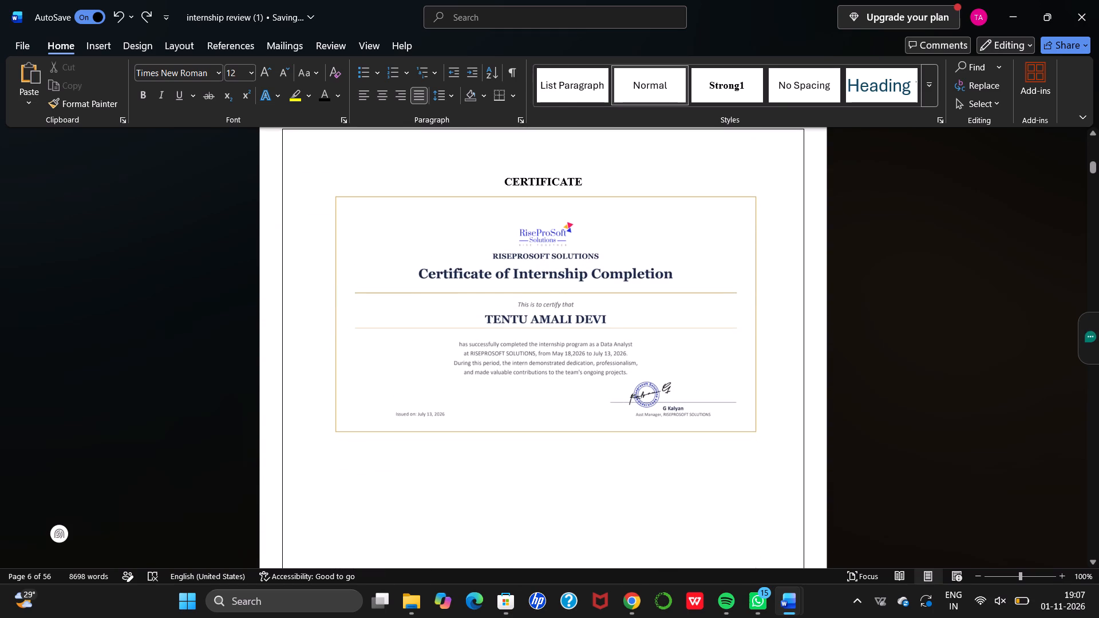
scroll(535, 292, down, 5)
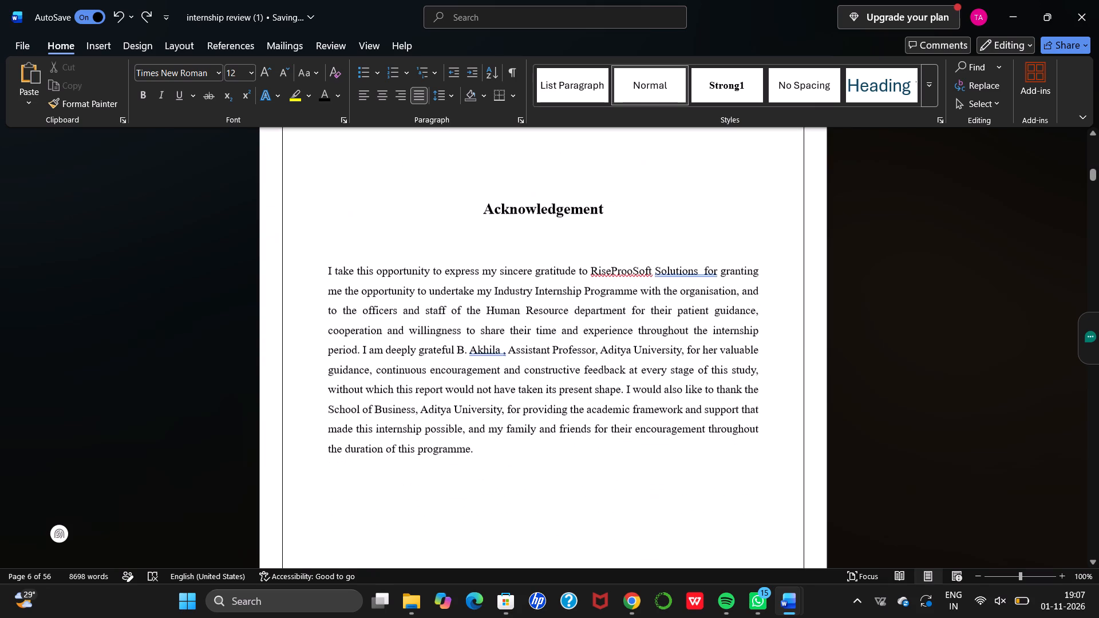
scroll(535, 292, down, 3)
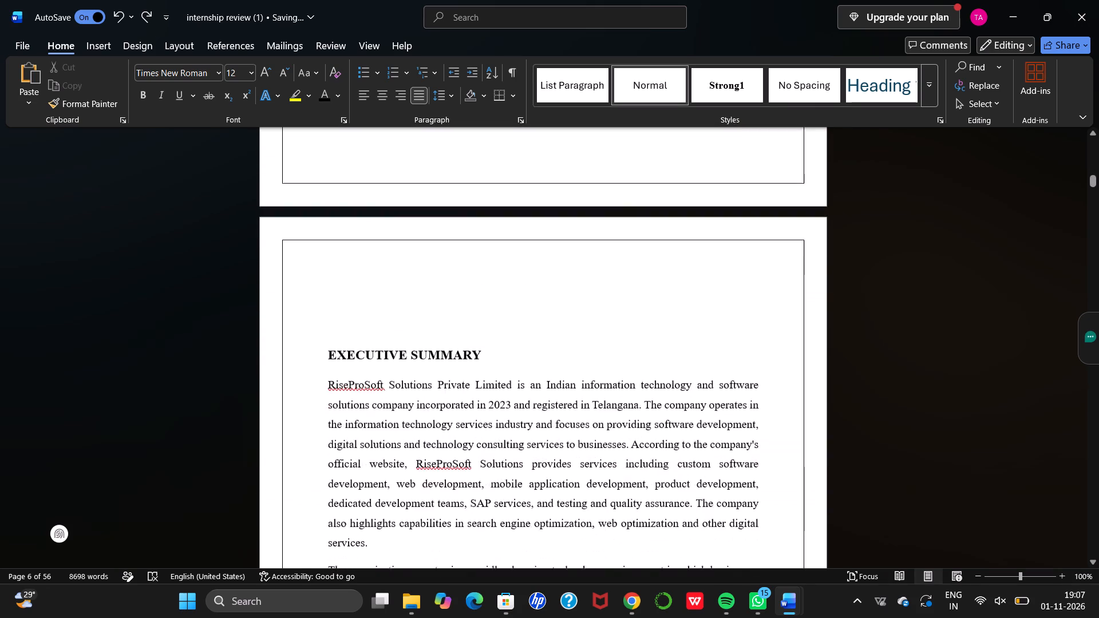
scroll(535, 292, down, 6)
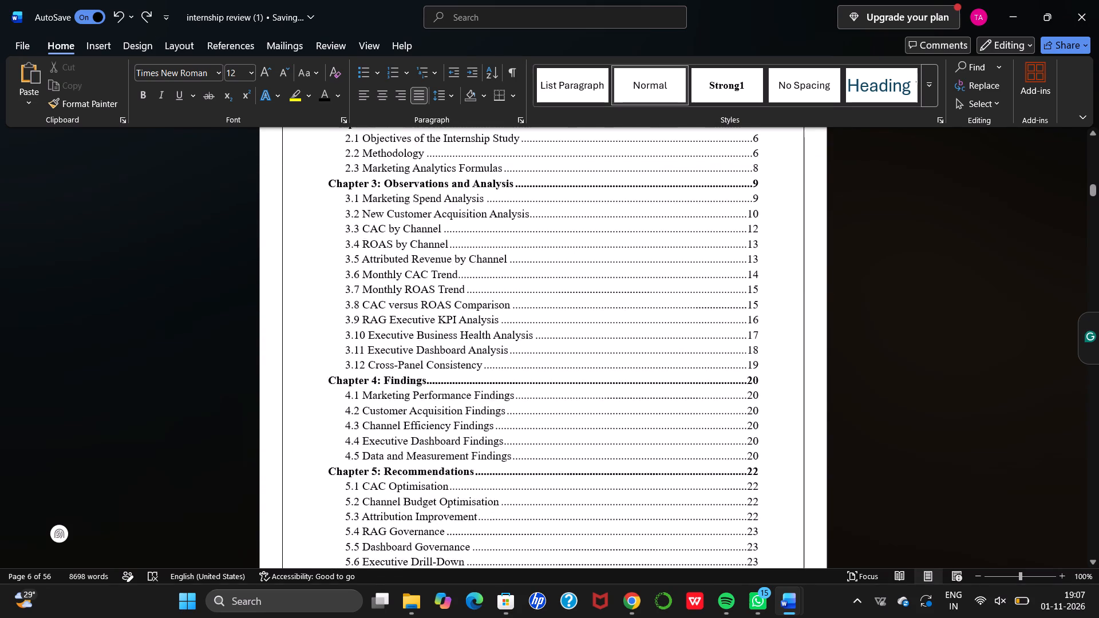
scroll(535, 292, down, 6)
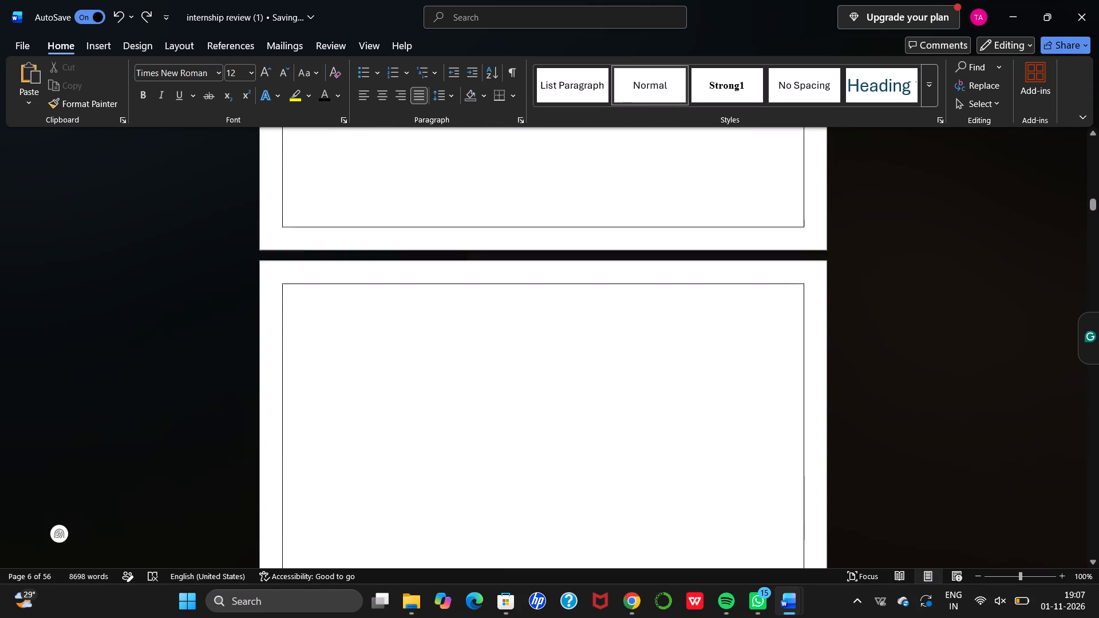
scroll(535, 292, down, 1)
scroll(535, 292, up, 5)
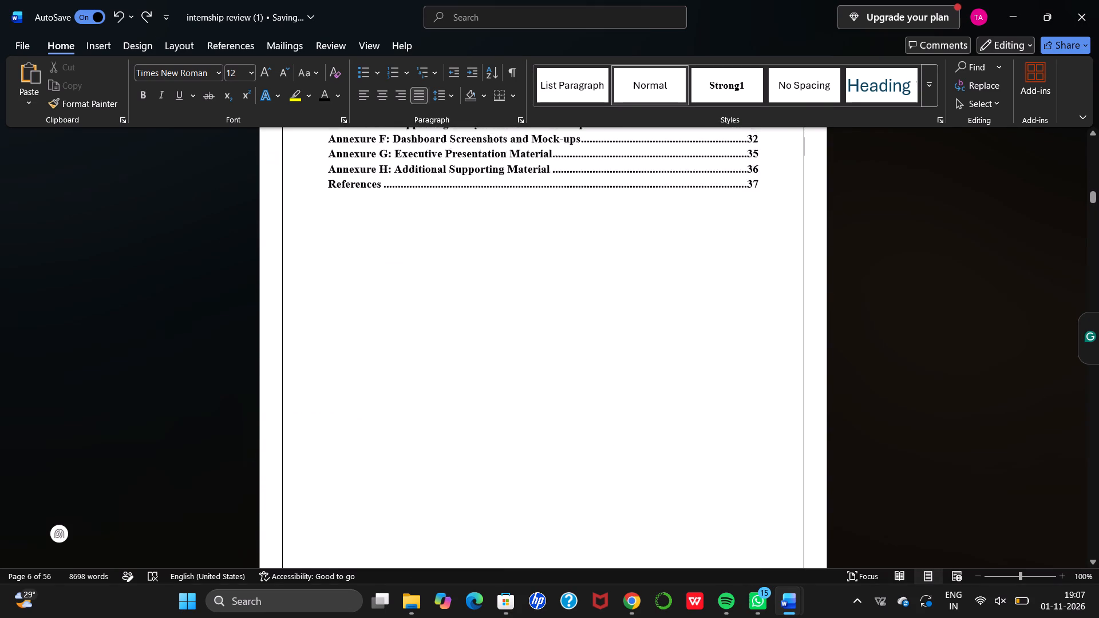
scroll(535, 292, up, 3)
scroll(535, 292, down, 1)
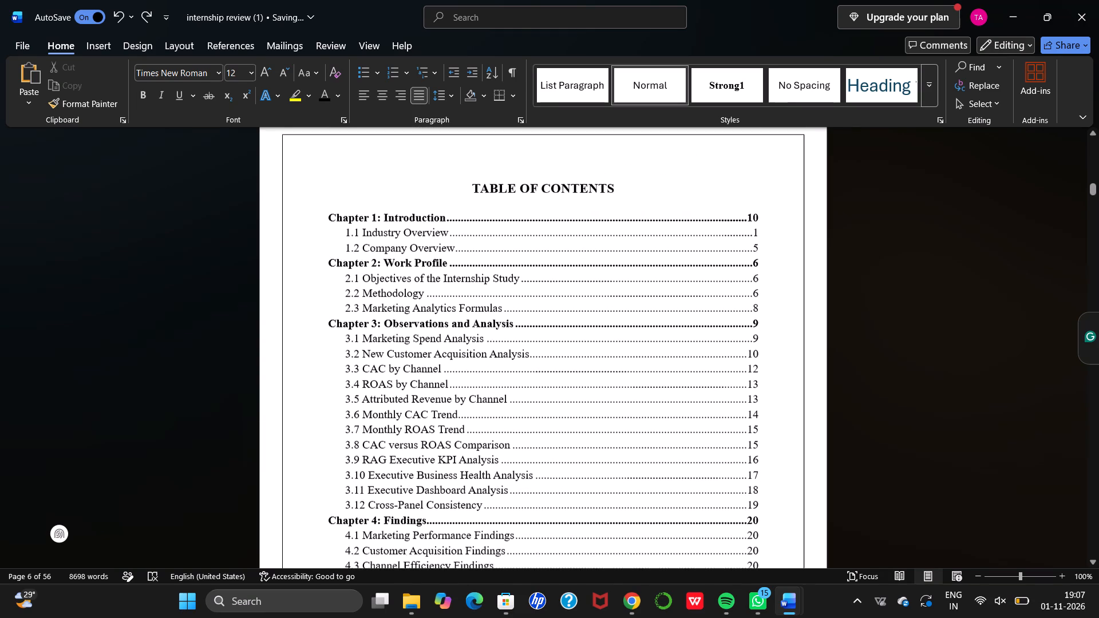
Check the footers of the Introduction and Industry Overview pages that follow the table of contents.
scroll(535, 292, down, 6)
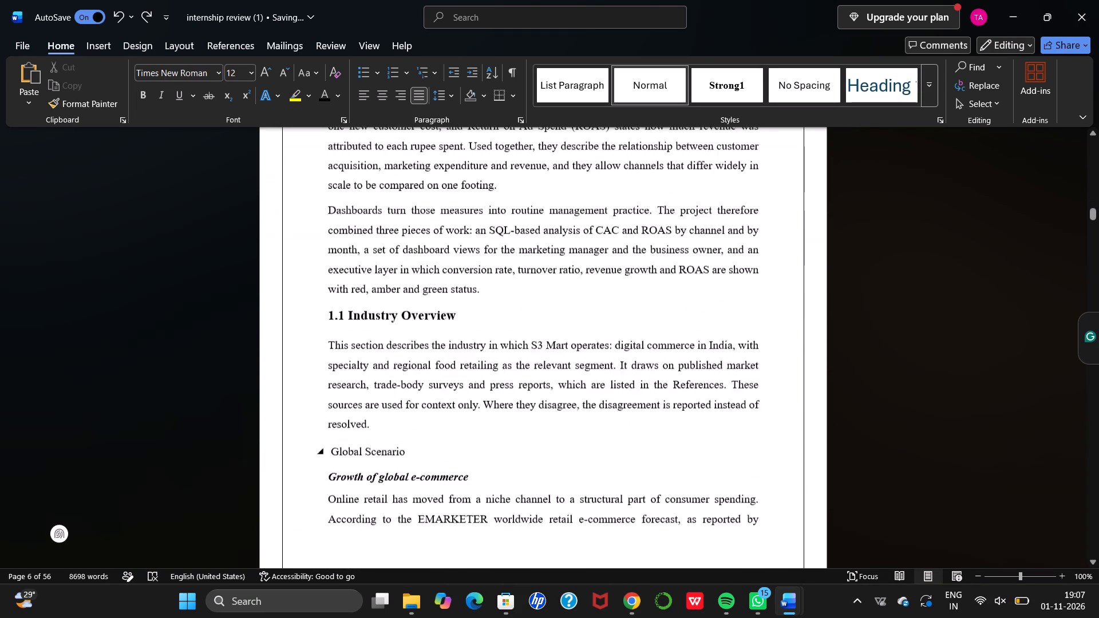
scroll(535, 292, down, 1)
scroll(535, 292, up, 4)
scroll(535, 292, down, 1)
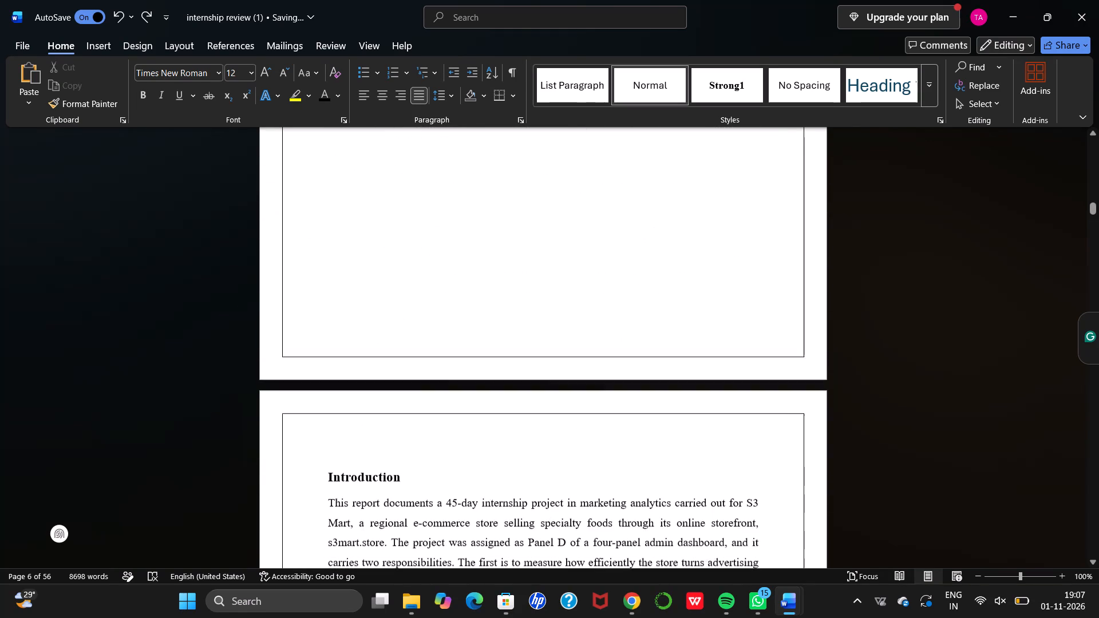
scroll(535, 292, down, 5)
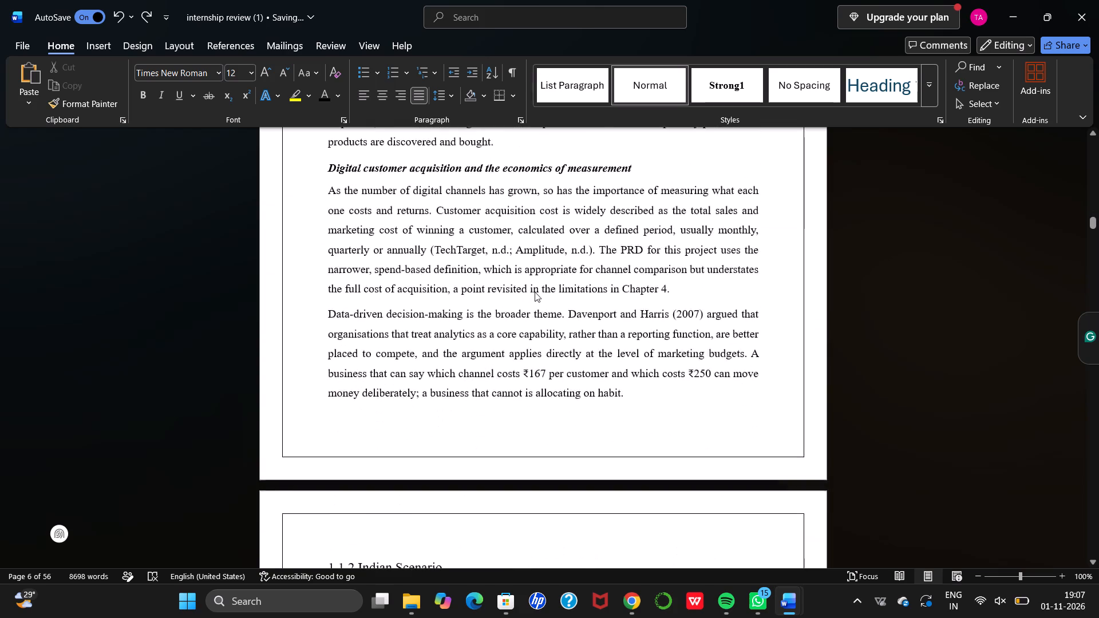
scroll(535, 292, down, 1)
scroll(535, 292, up, 6)
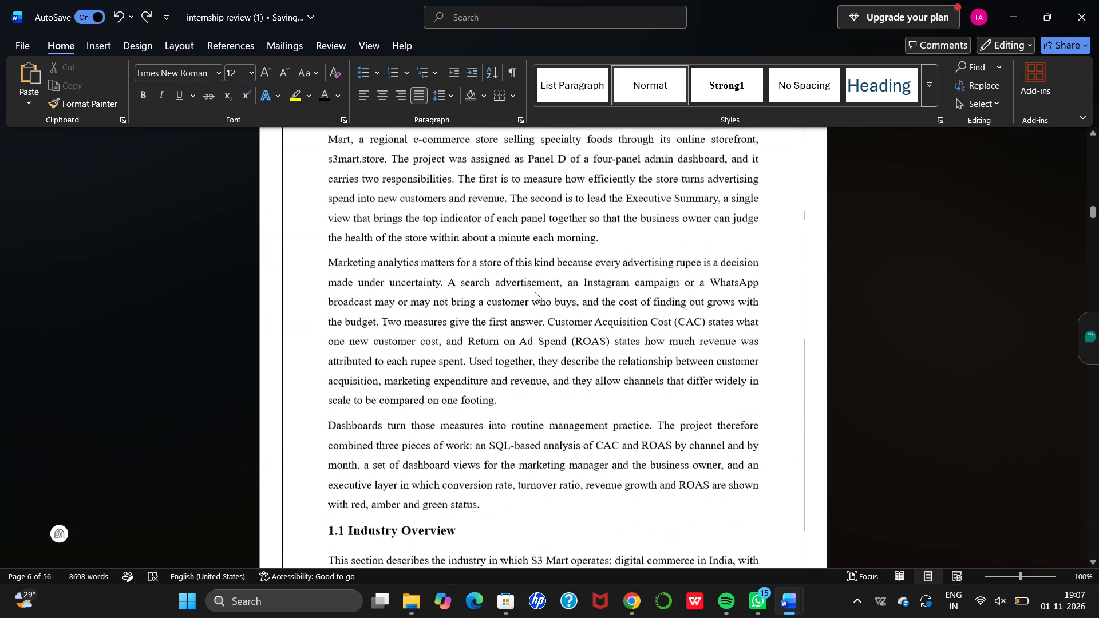
scroll(535, 292, up, 1)
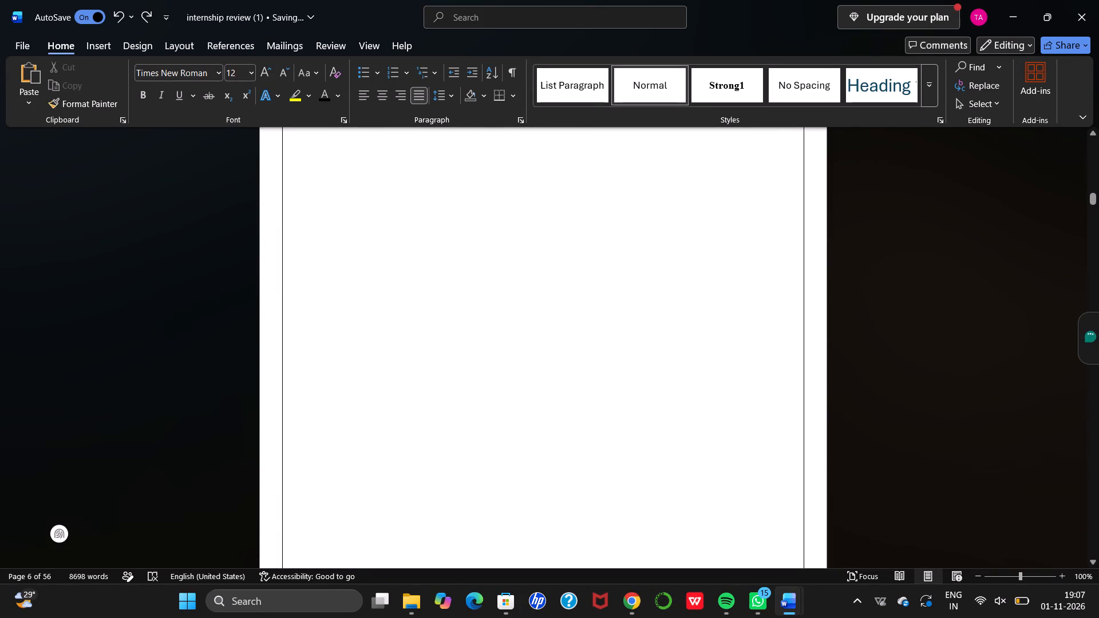
Examine the front matter pages from the table of contents back through the Executive Summary to the Acknowledgement.
scroll(535, 292, up, 8)
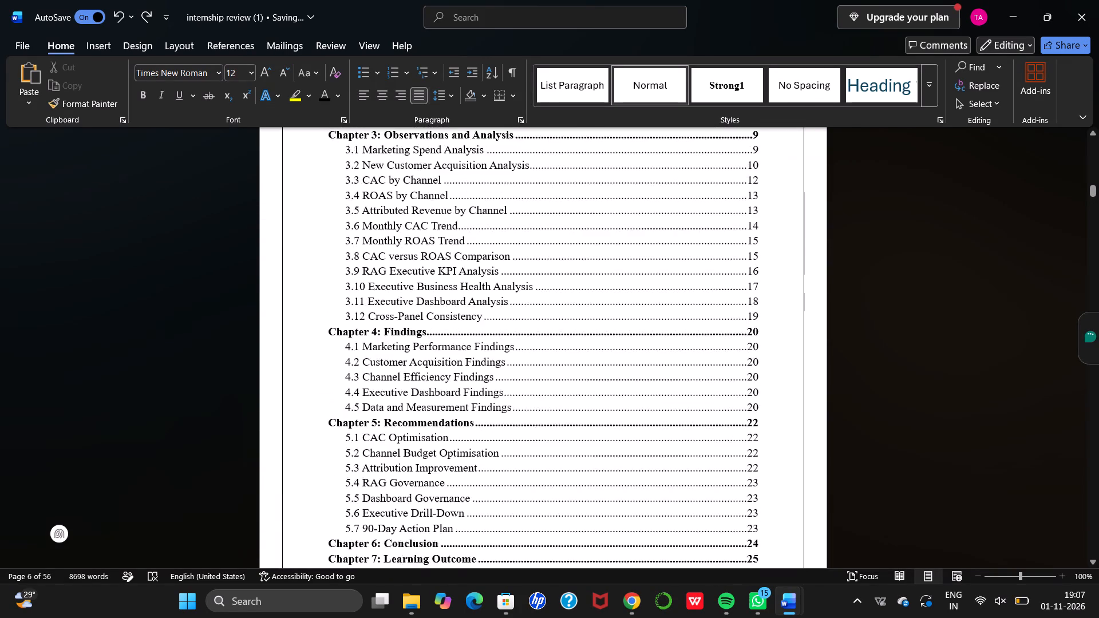
scroll(535, 292, up, 10)
scroll(535, 292, down, 1)
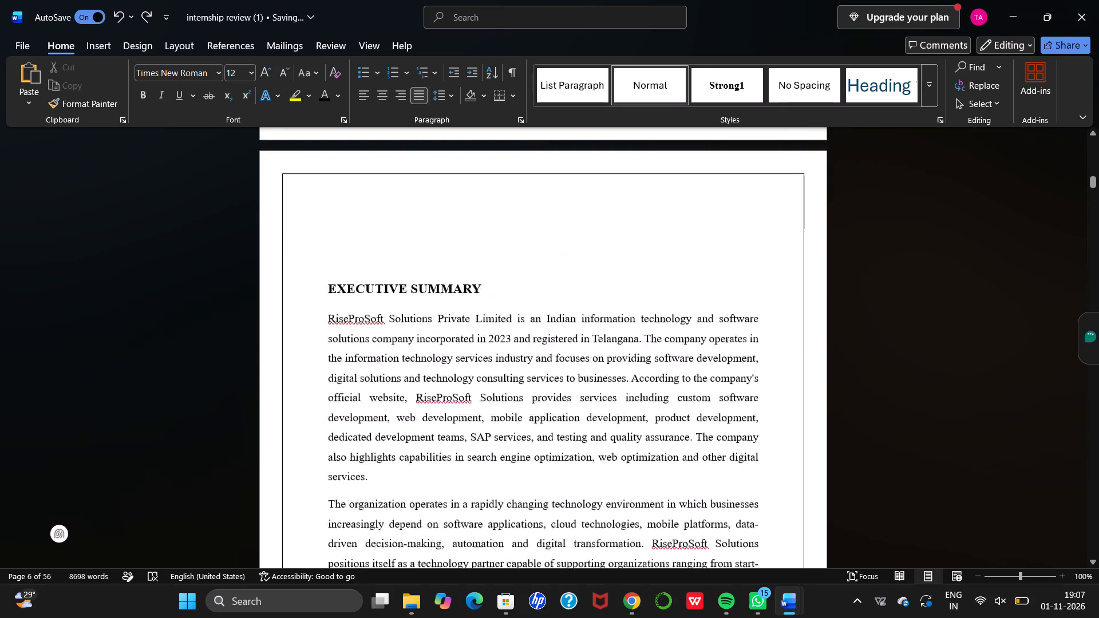
scroll(535, 292, down, 1)
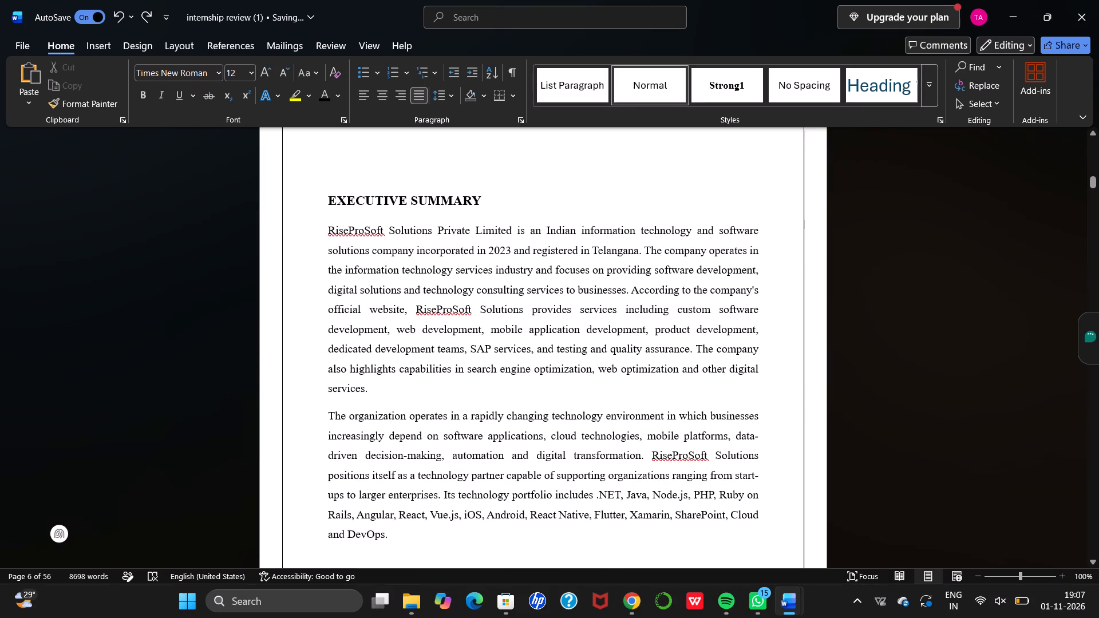
scroll(535, 292, up, 1)
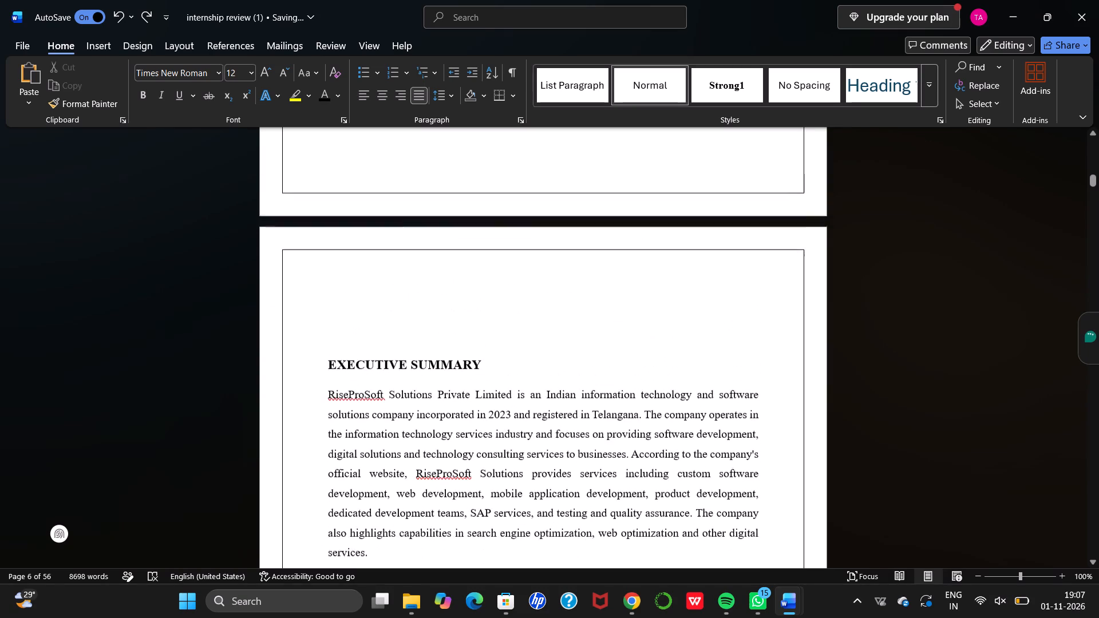
scroll(535, 292, up, 3)
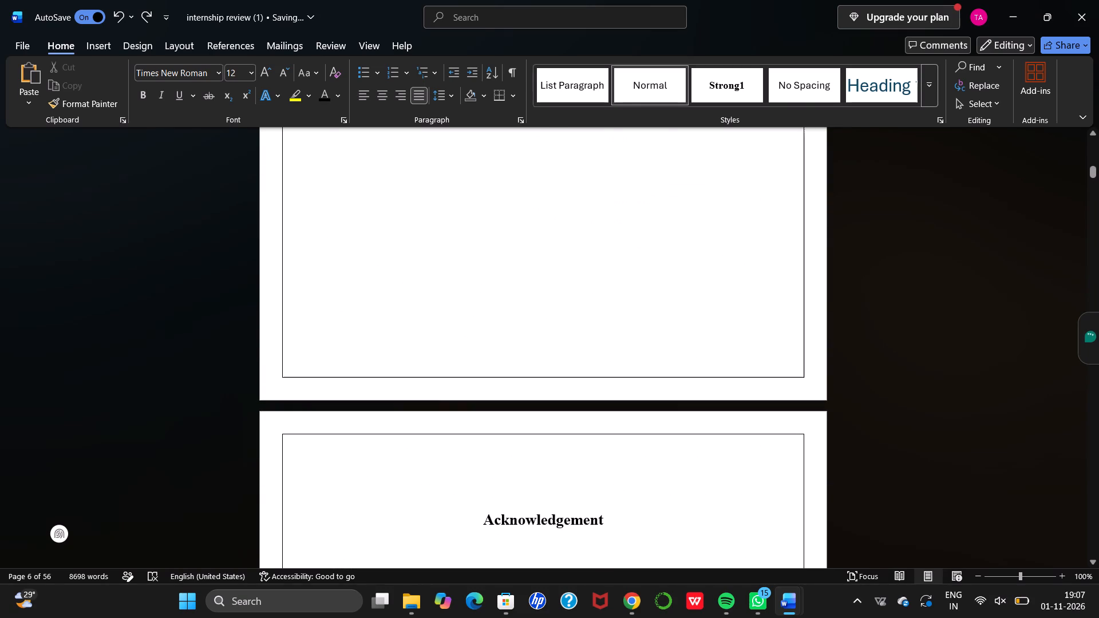
scroll(535, 292, down, 5)
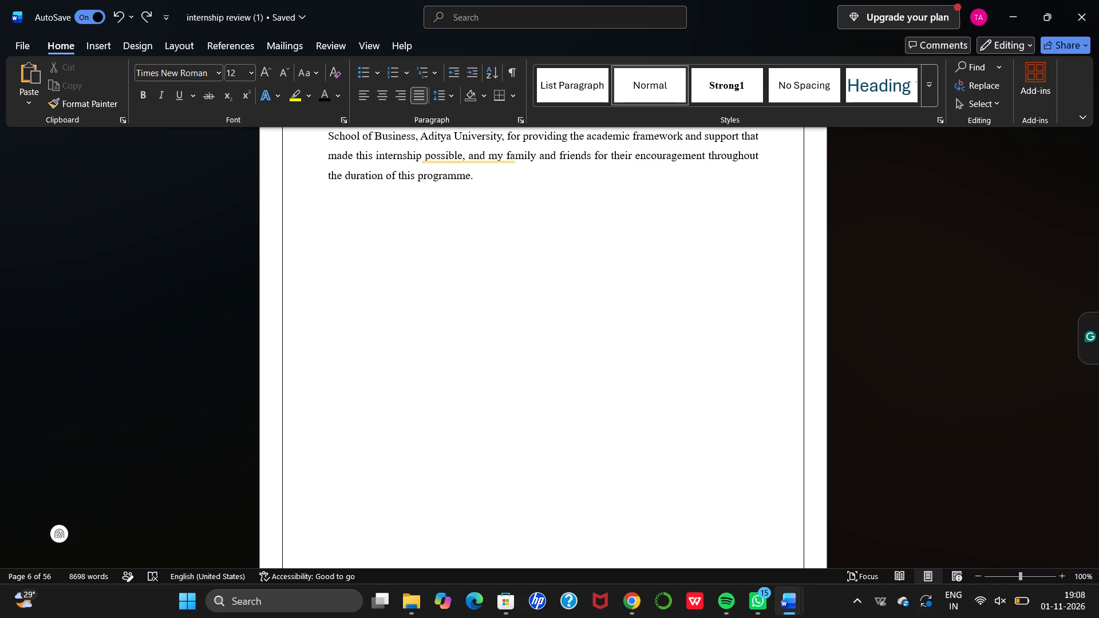
scroll(535, 292, up, 1)
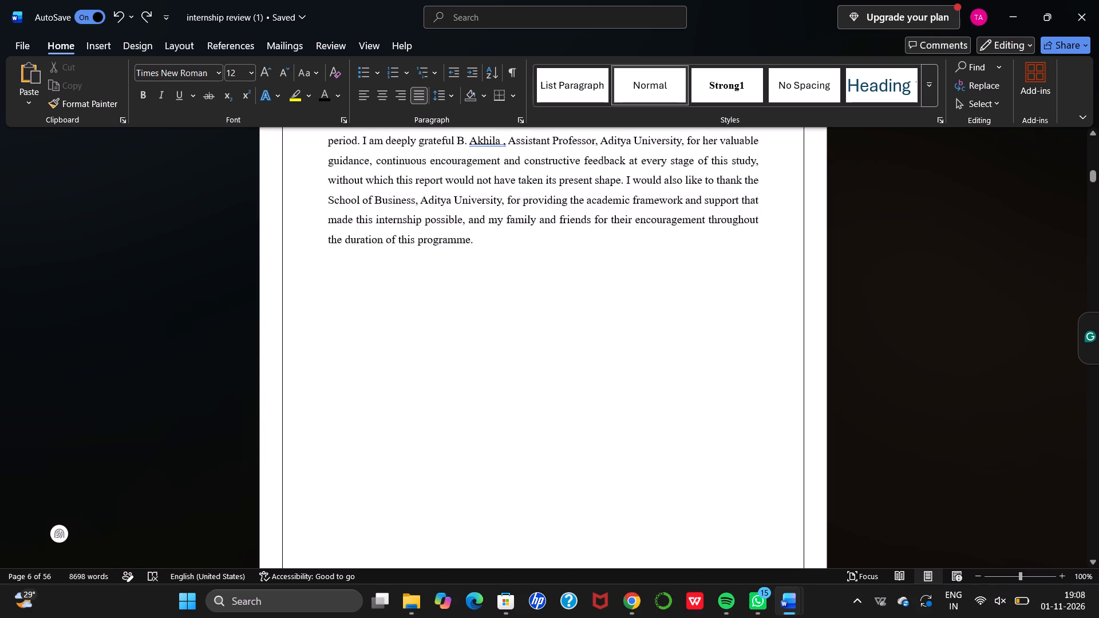
scroll(535, 292, up, 1)
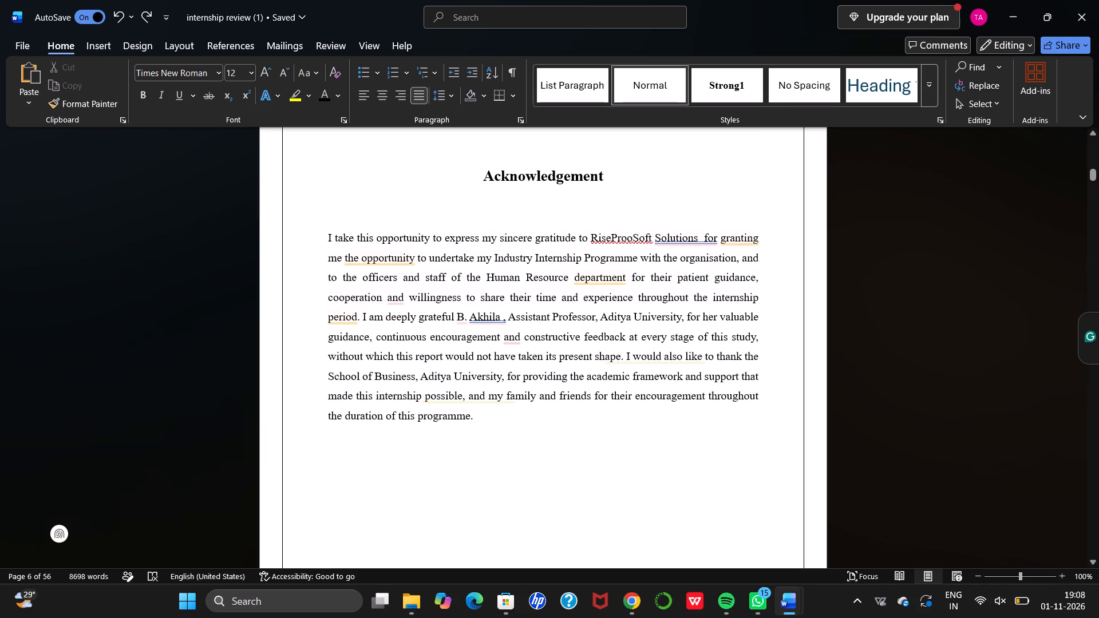
scroll(598, 271, down, 2)
scroll(598, 271, up, 1)
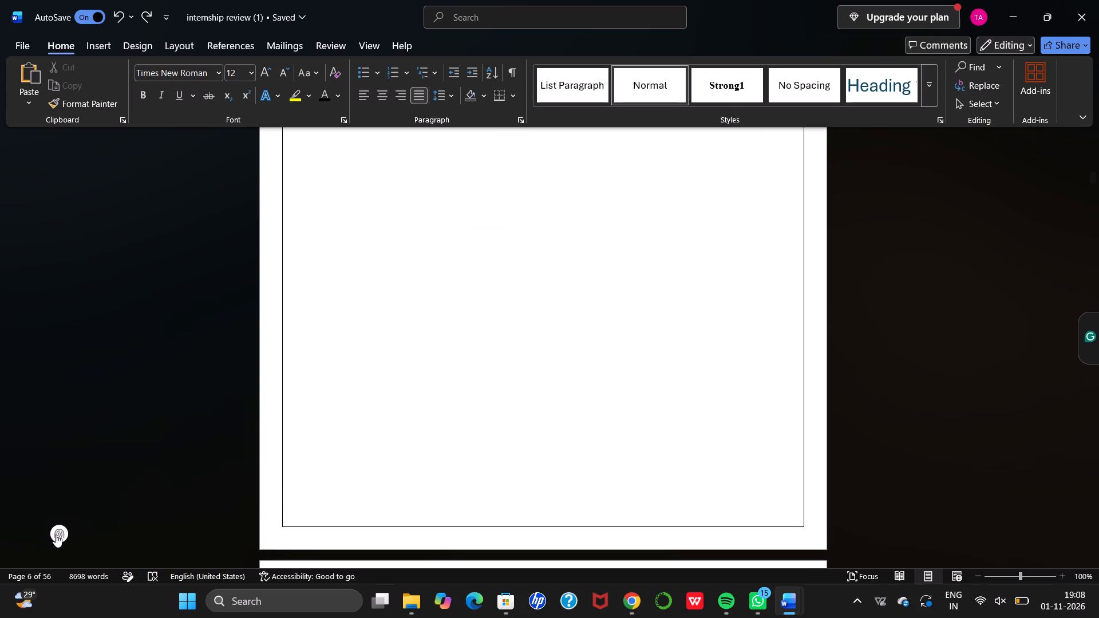
Turn off Grammarly's suggestions in Microsoft Word for one hour.
right_click(56, 534)
right_click(1090, 342)
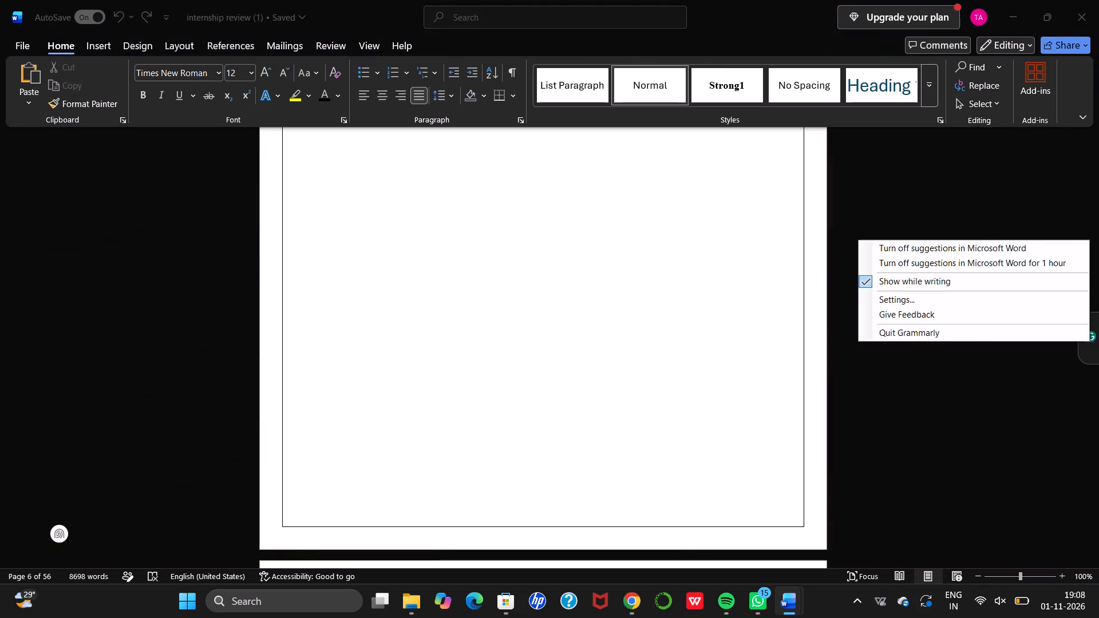
click(1042, 257)
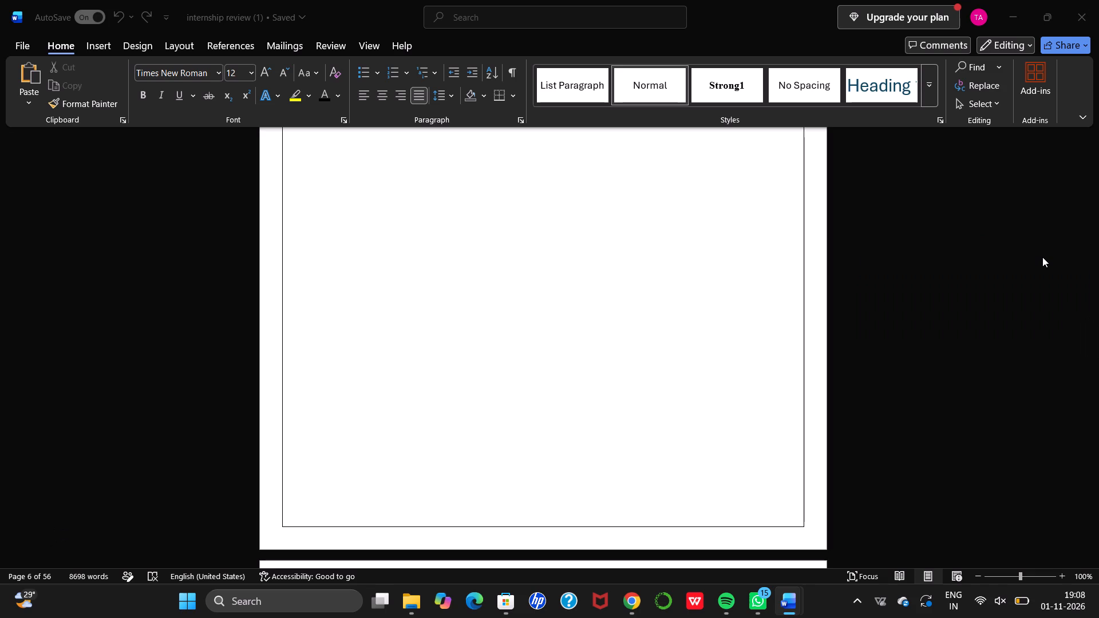
Review the faculty guide certification, internship certificate, Acknowledgement and Executive Summary pages.
scroll(739, 283, up, 2)
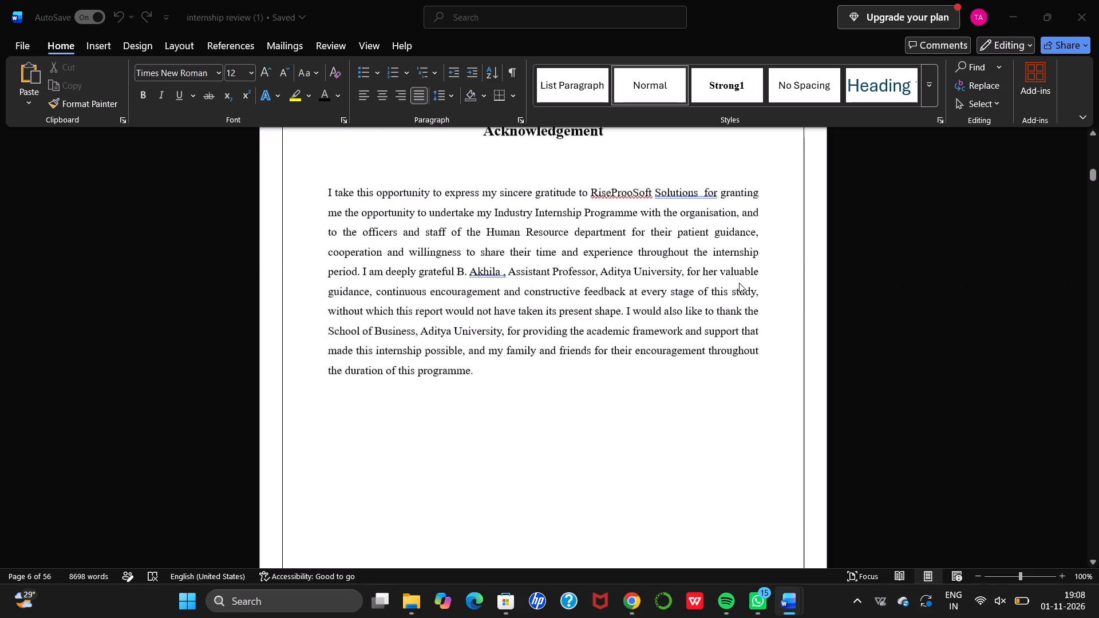
scroll(739, 283, up, 9)
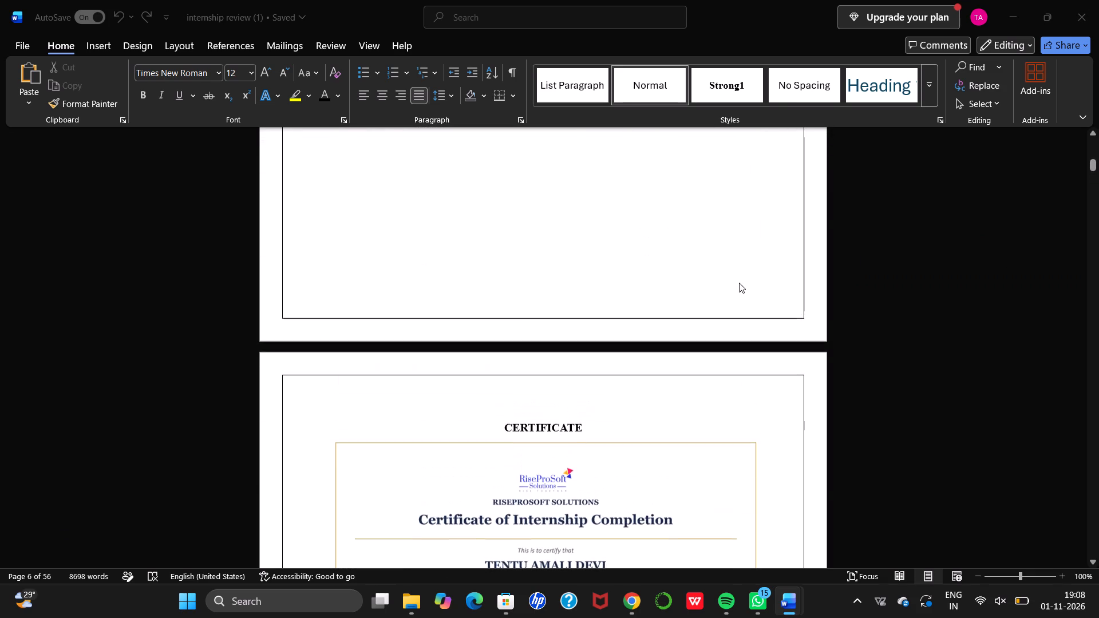
scroll(739, 283, up, 6)
scroll(739, 283, down, 5)
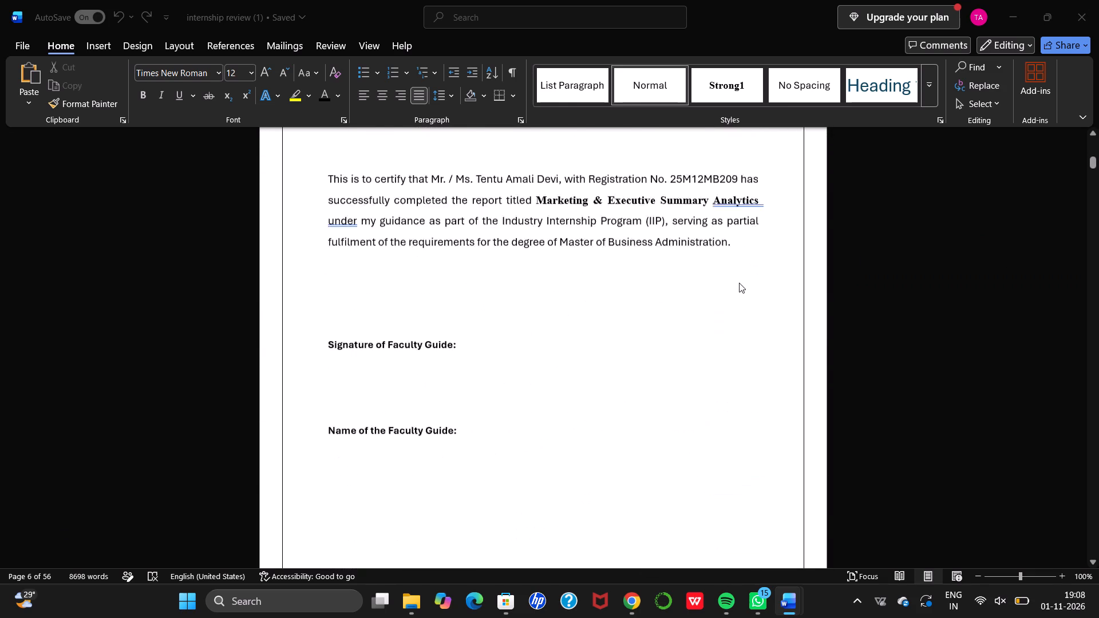
scroll(739, 283, down, 8)
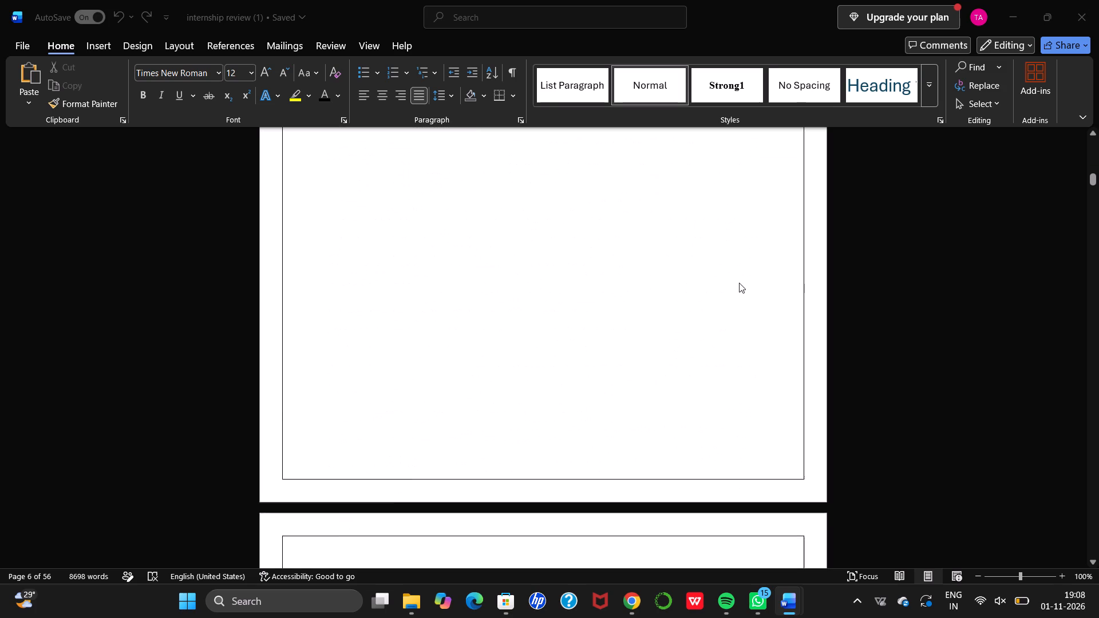
scroll(739, 283, down, 3)
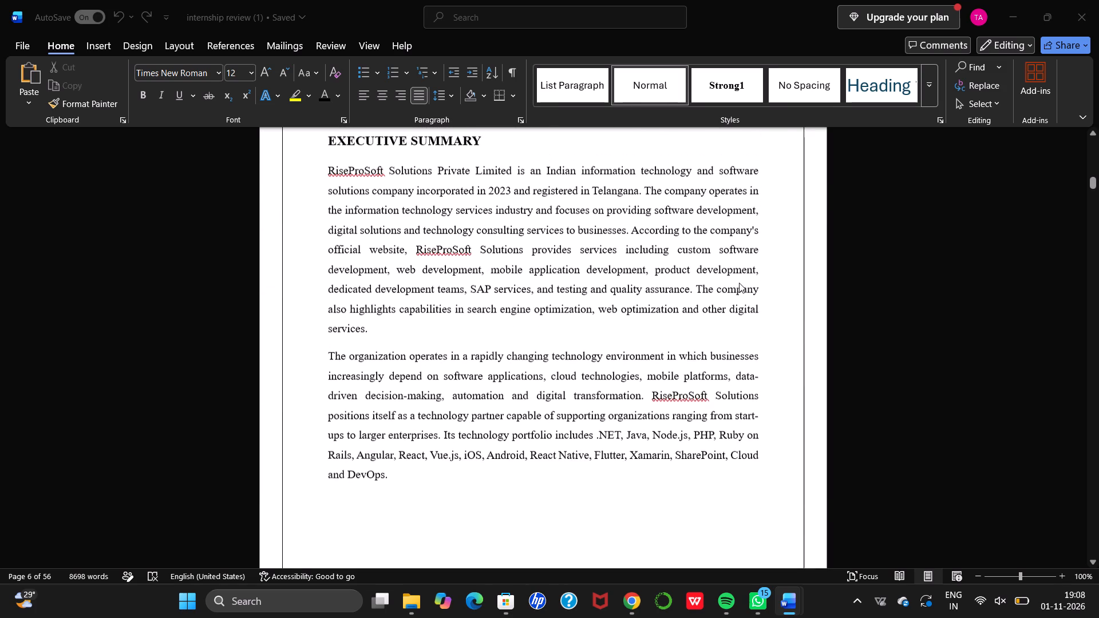
scroll(739, 283, down, 1)
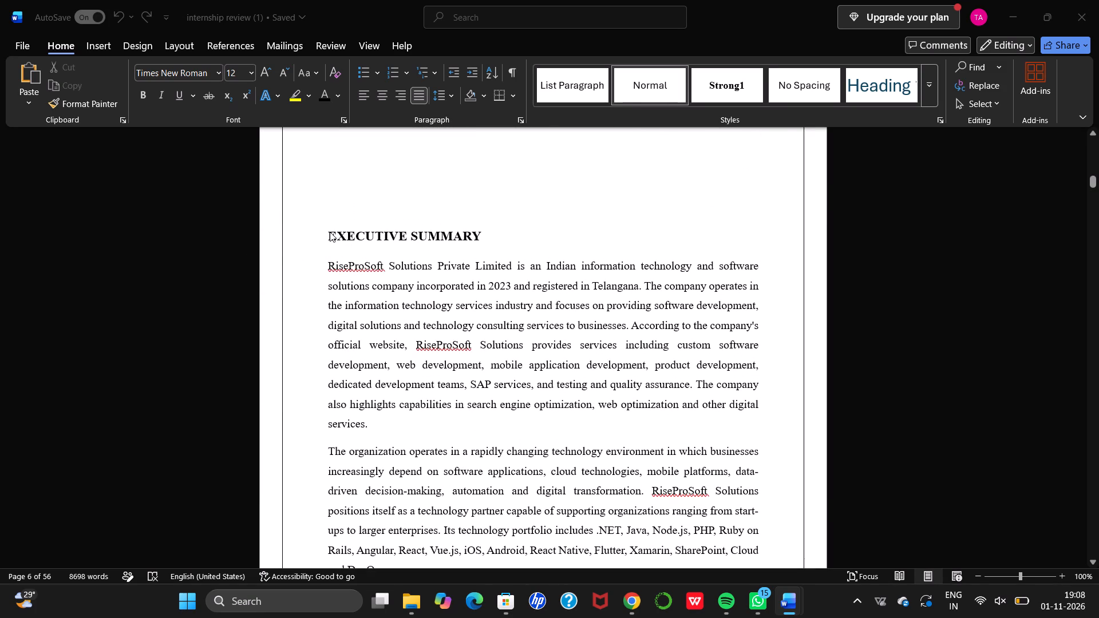
Copy the EXECUTIVE SUMMARY heading together with its two paragraphs, through the sentence ending in "DevOps.".
click(330, 232)
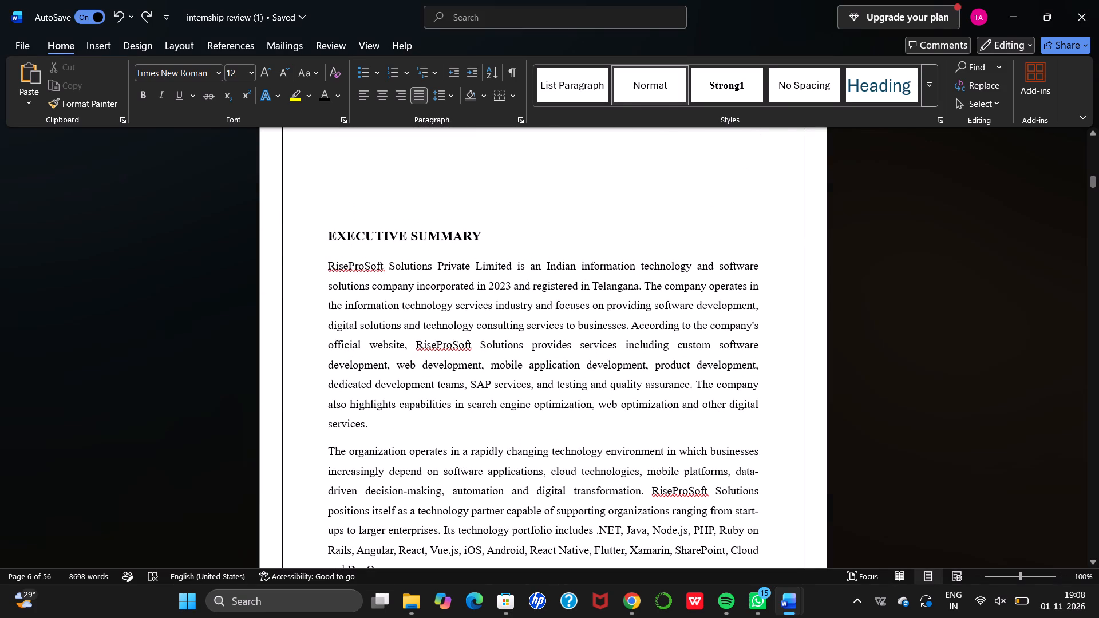
drag(328, 235, 501, 550)
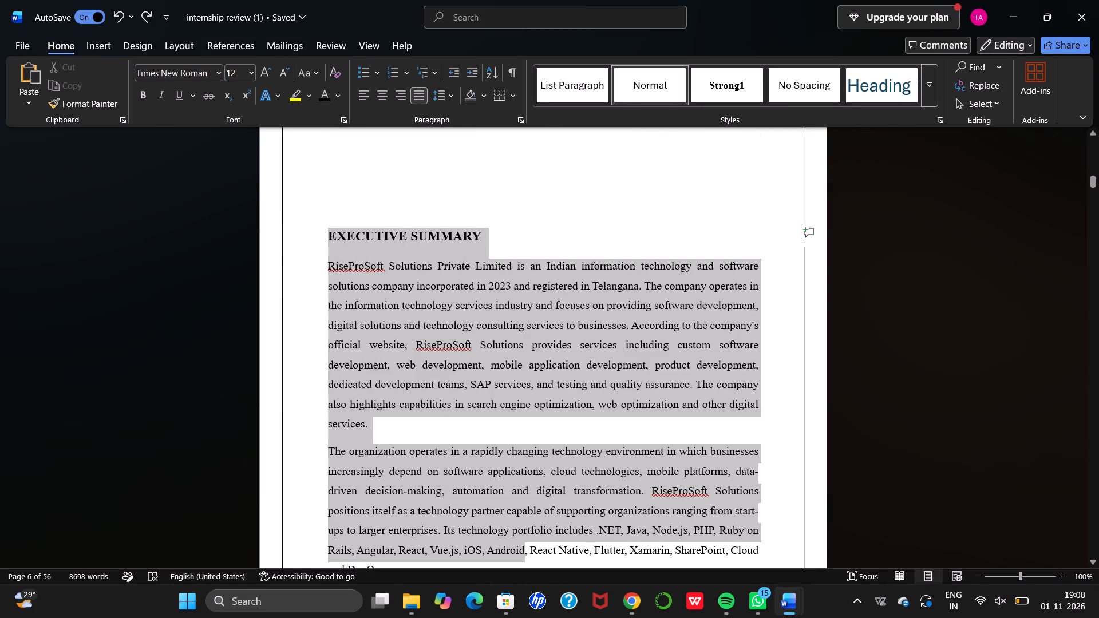
drag(501, 550, 484, 250)
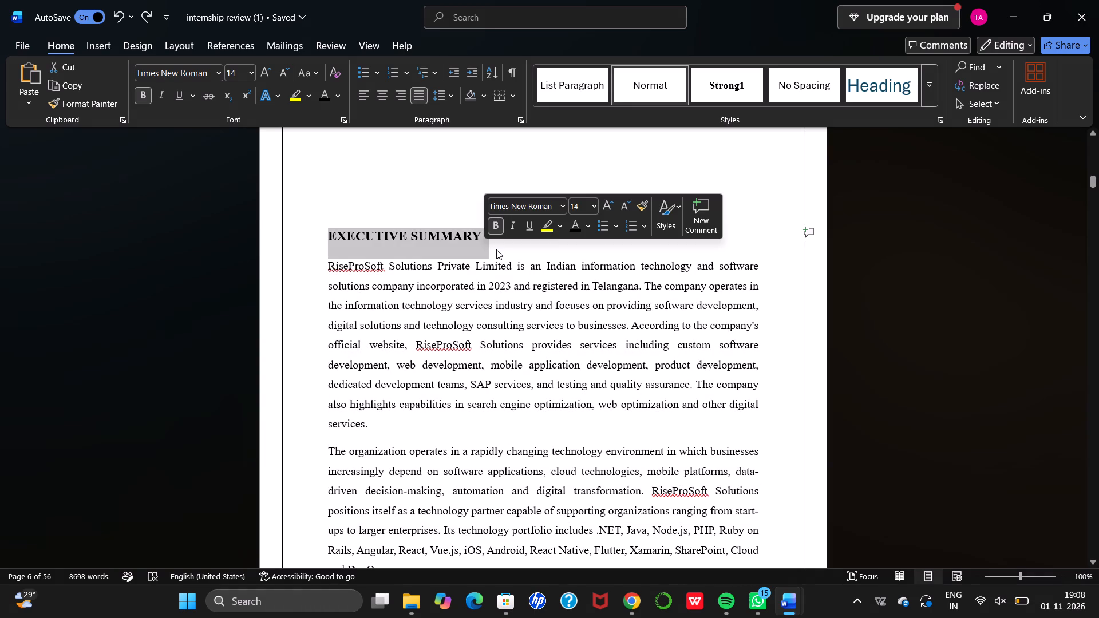
click(497, 249)
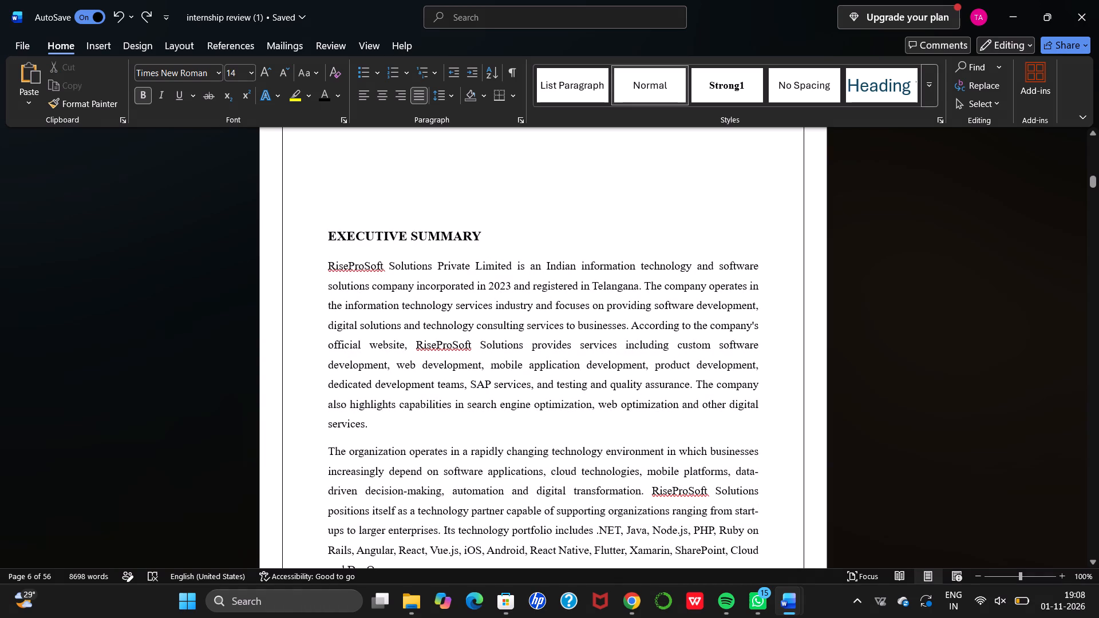
drag(328, 235, 489, 512)
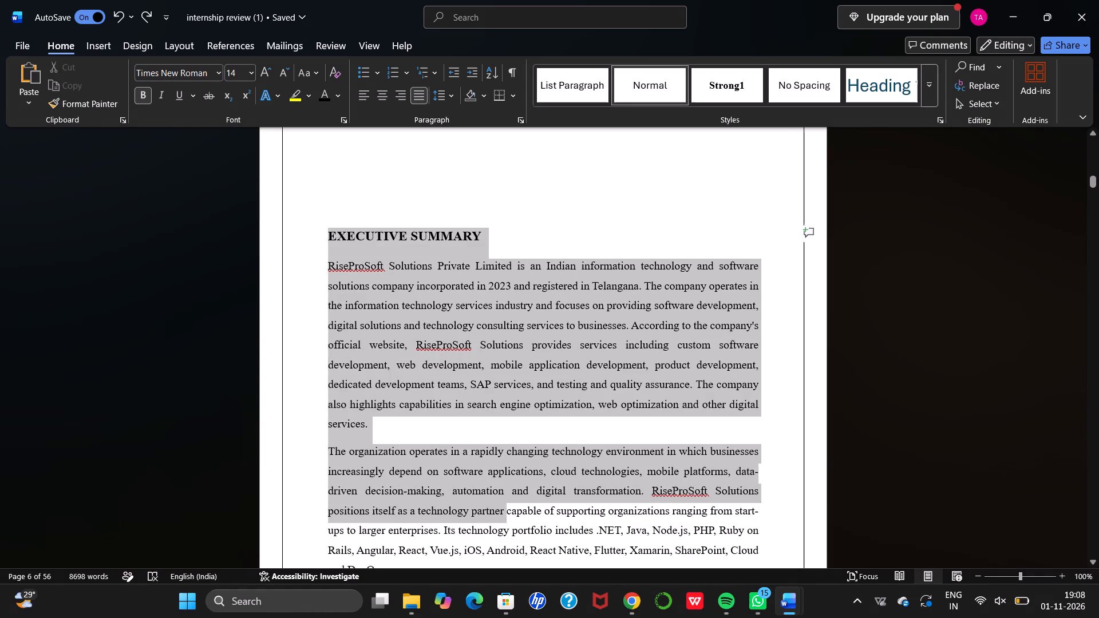
drag(489, 512, 504, 525)
key(ctrl+c)
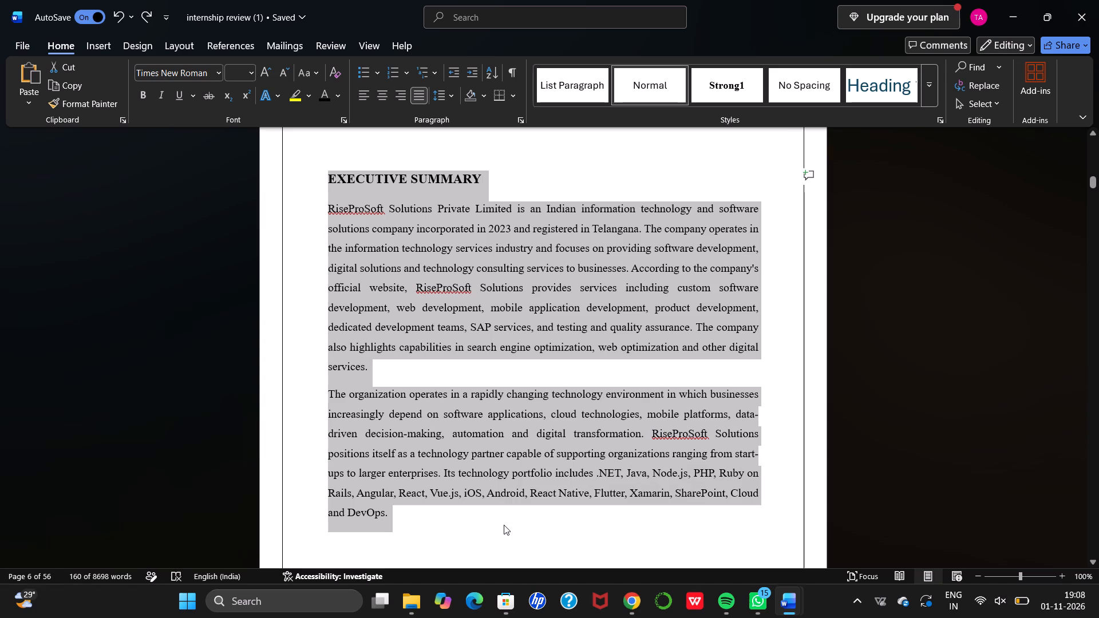
Examine the table of contents page that follows the Executive Summary.
scroll(532, 513, down, 3)
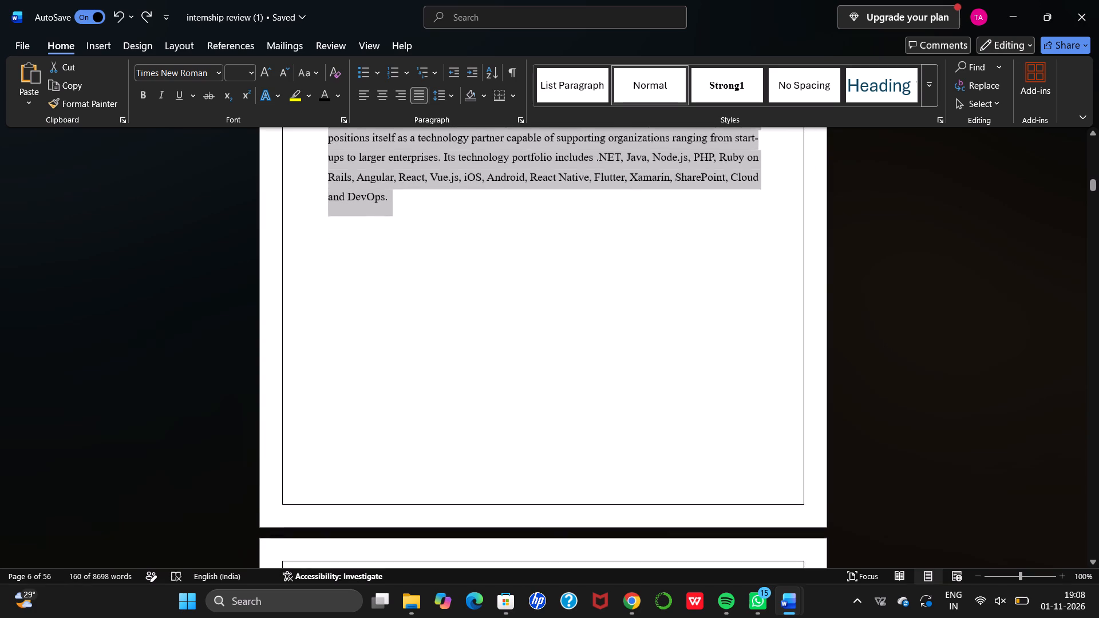
scroll(532, 513, down, 3)
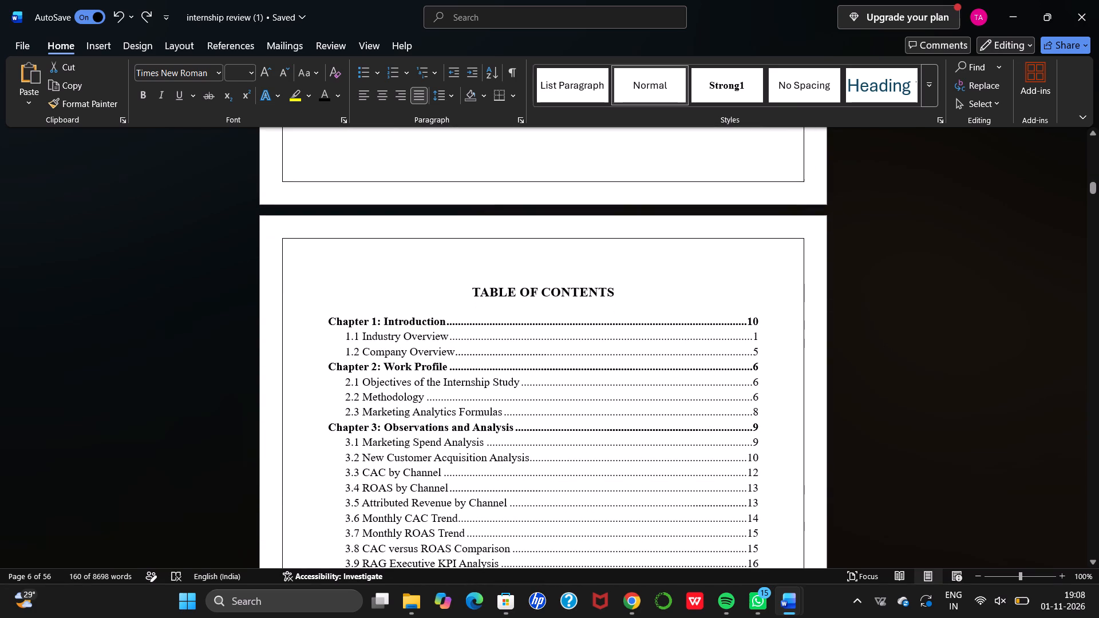
scroll(532, 513, down, 1)
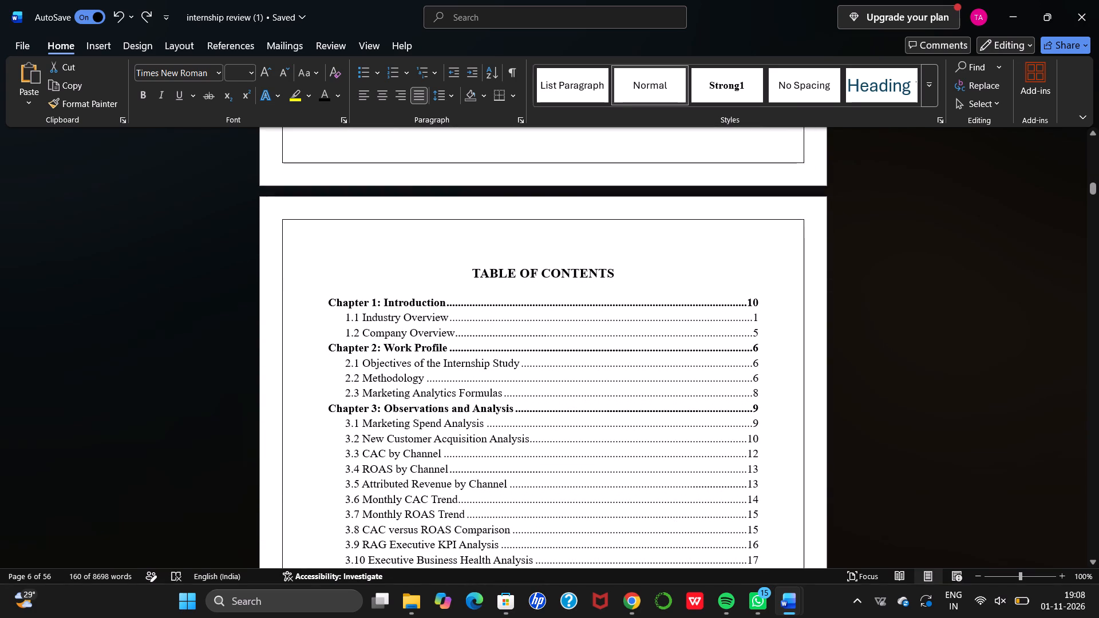
scroll(532, 513, down, 1)
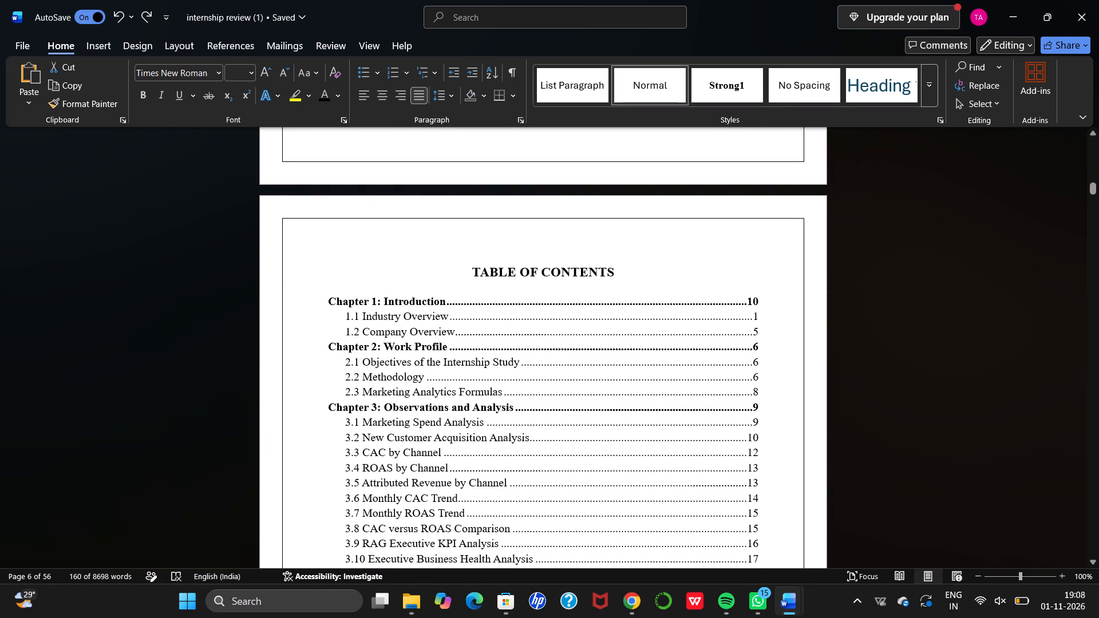
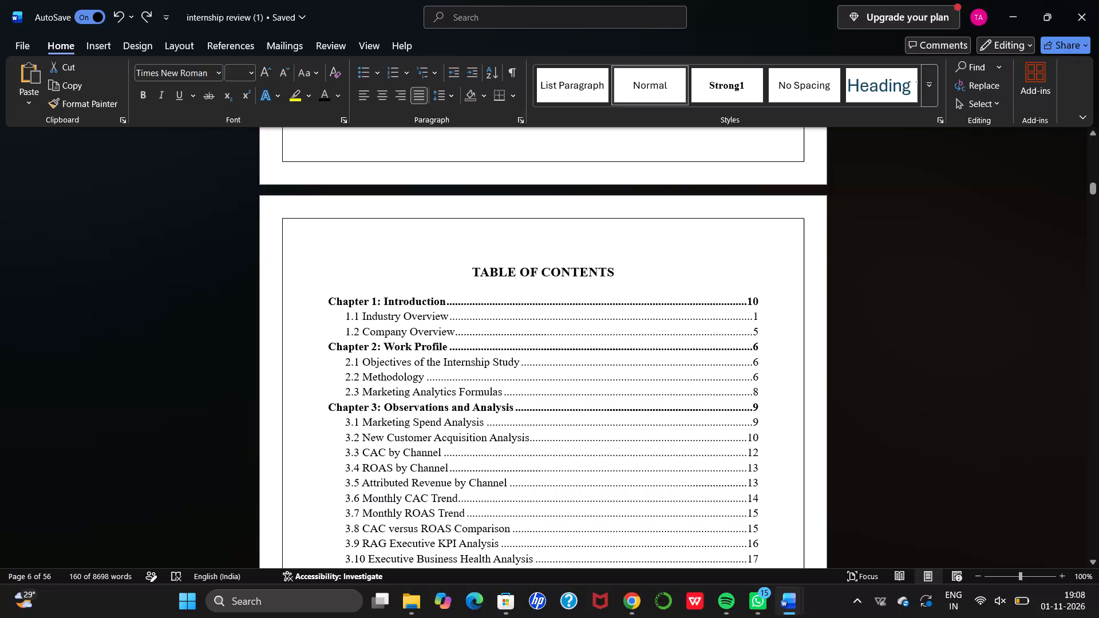
Paste the copied Executive Summary text into the blank area below the References entry that ends the table of contents.
scroll(532, 513, down, 6)
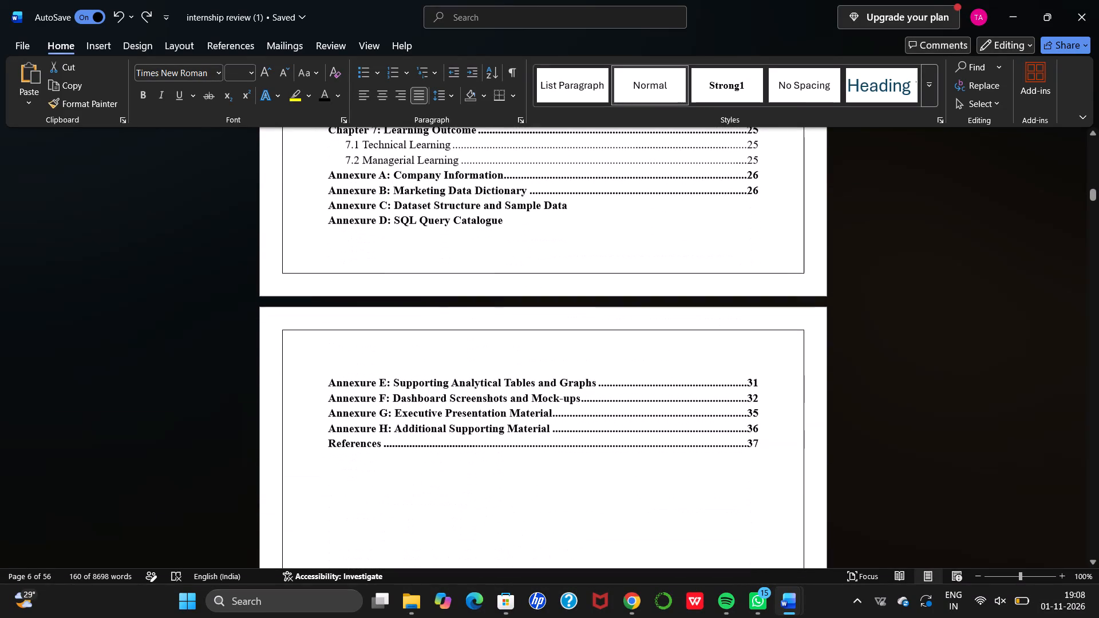
click(532, 513)
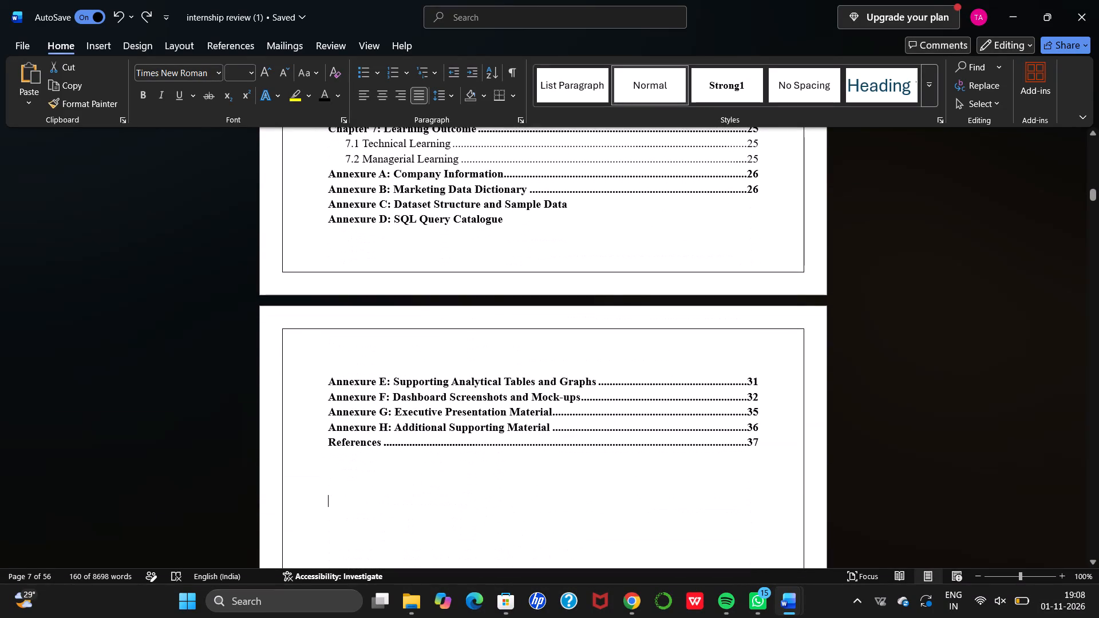
scroll(532, 513, down, 2)
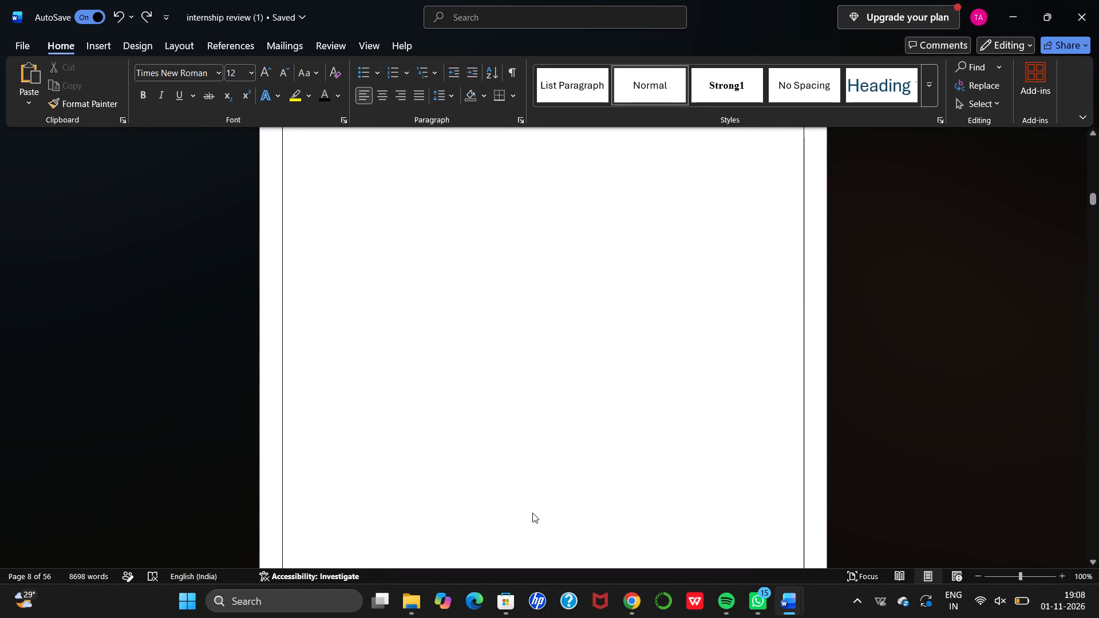
scroll(532, 513, down, 4)
scroll(532, 513, up, 2)
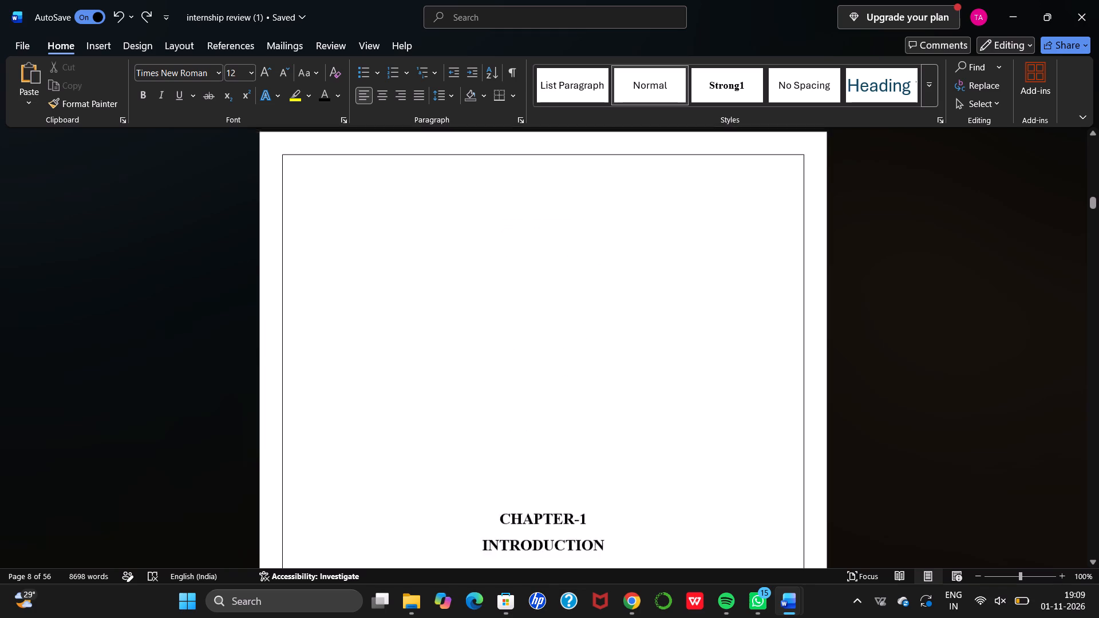
scroll(532, 513, up, 3)
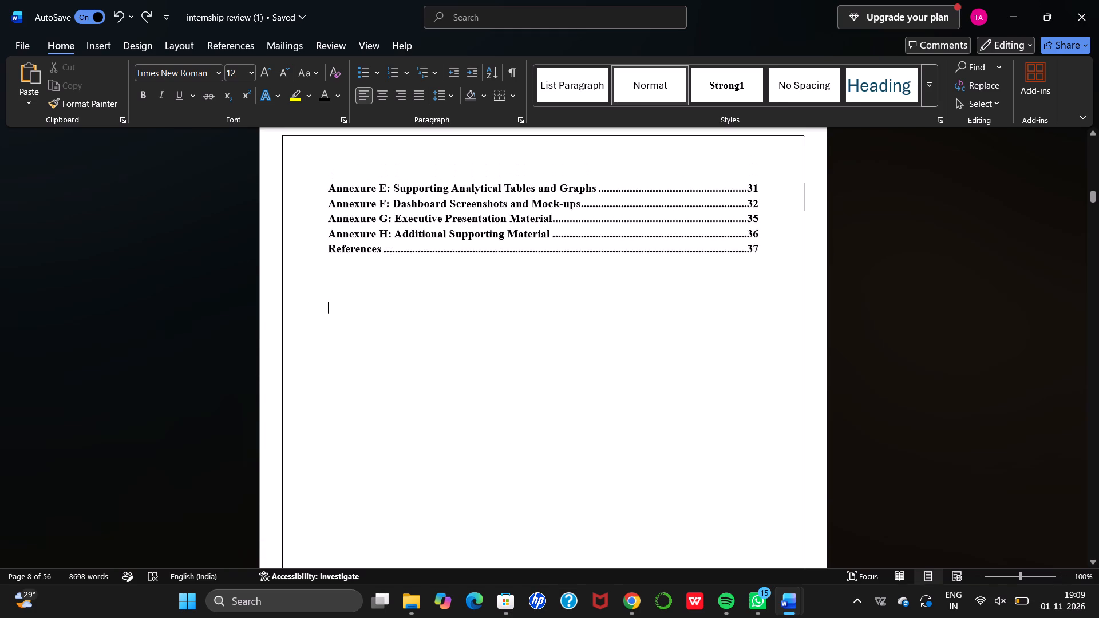
scroll(532, 513, up, 1)
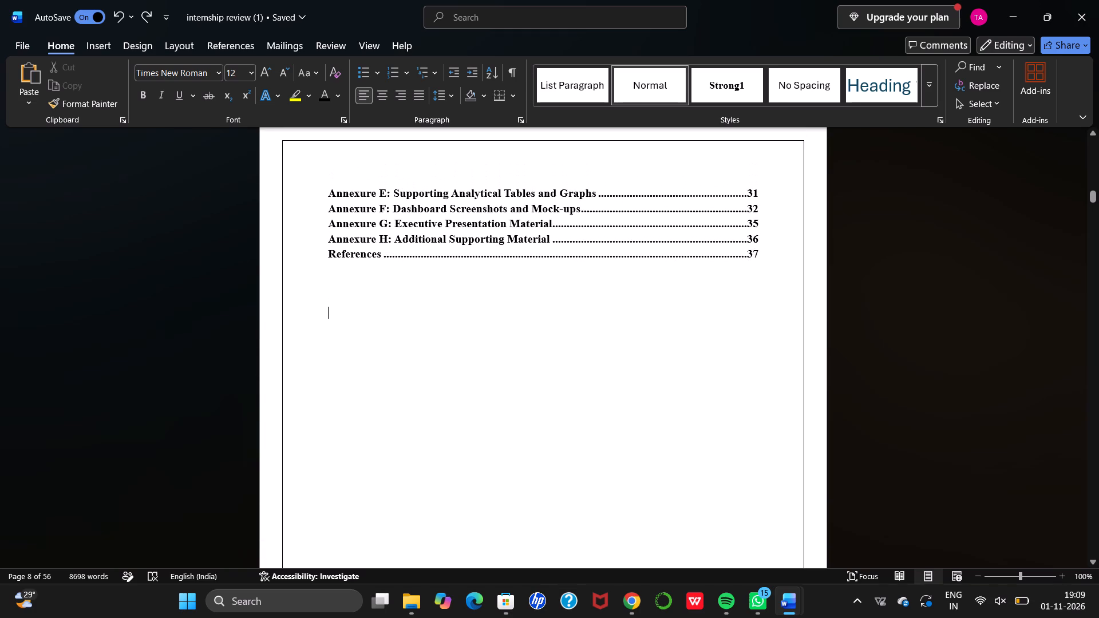
key(ctrl+v)
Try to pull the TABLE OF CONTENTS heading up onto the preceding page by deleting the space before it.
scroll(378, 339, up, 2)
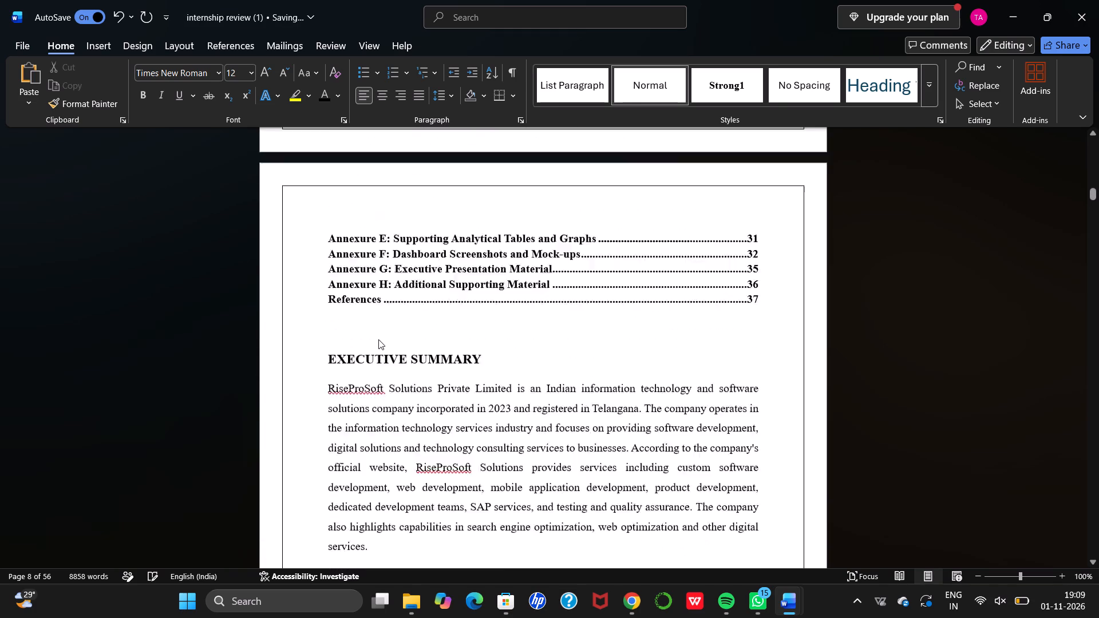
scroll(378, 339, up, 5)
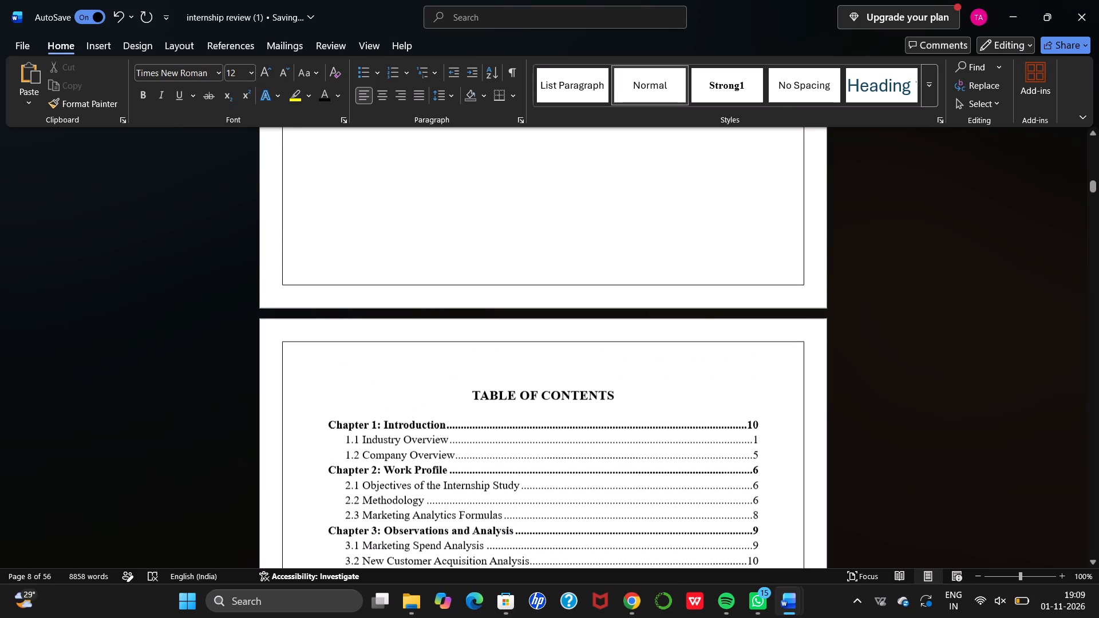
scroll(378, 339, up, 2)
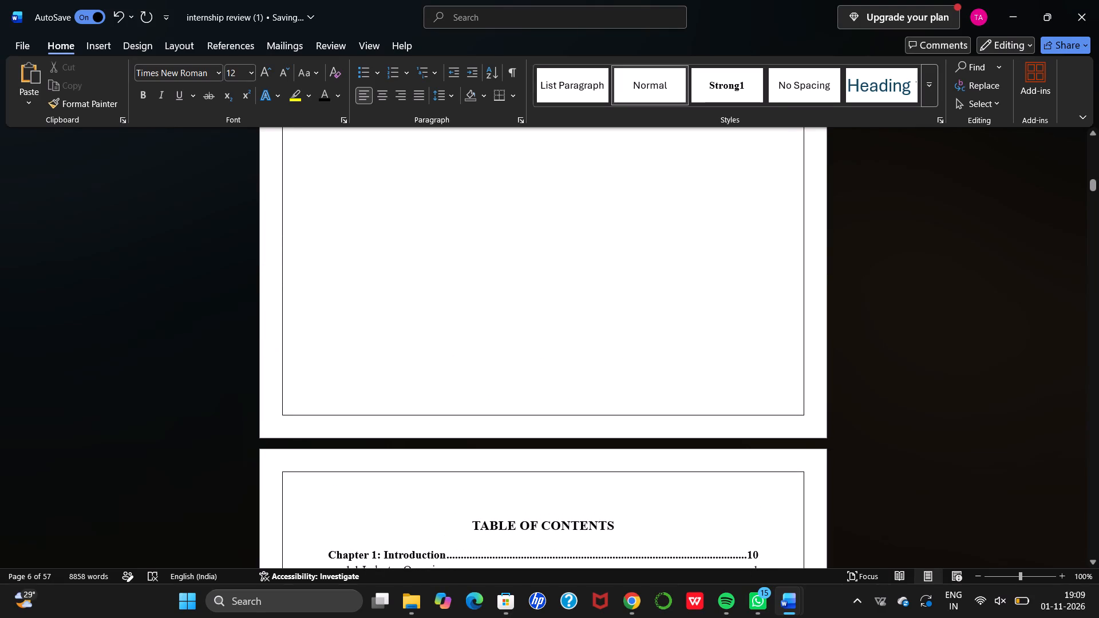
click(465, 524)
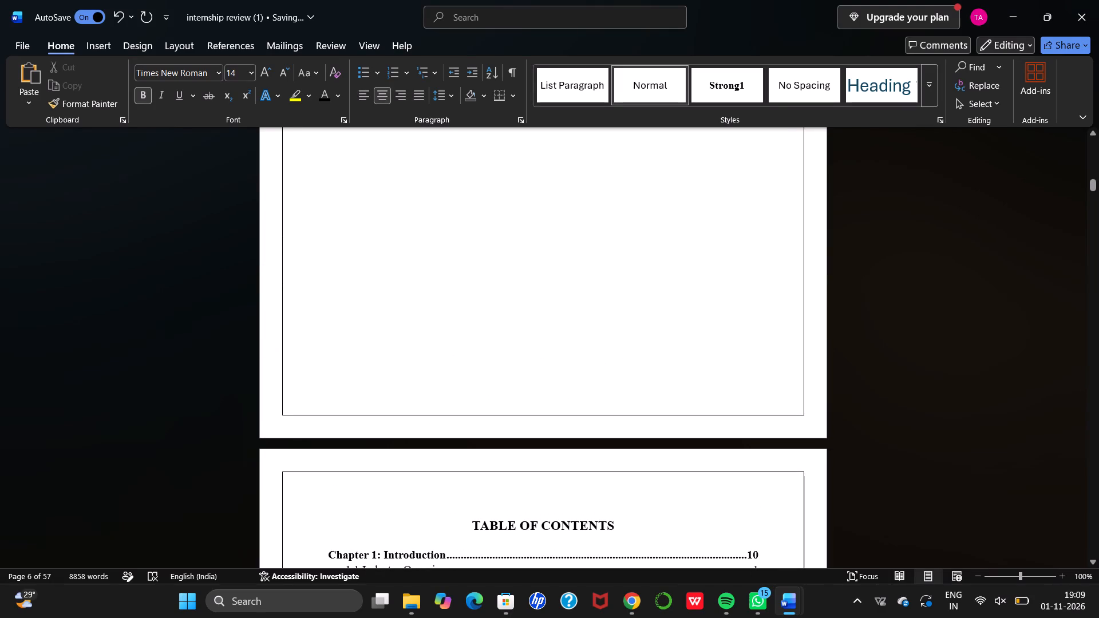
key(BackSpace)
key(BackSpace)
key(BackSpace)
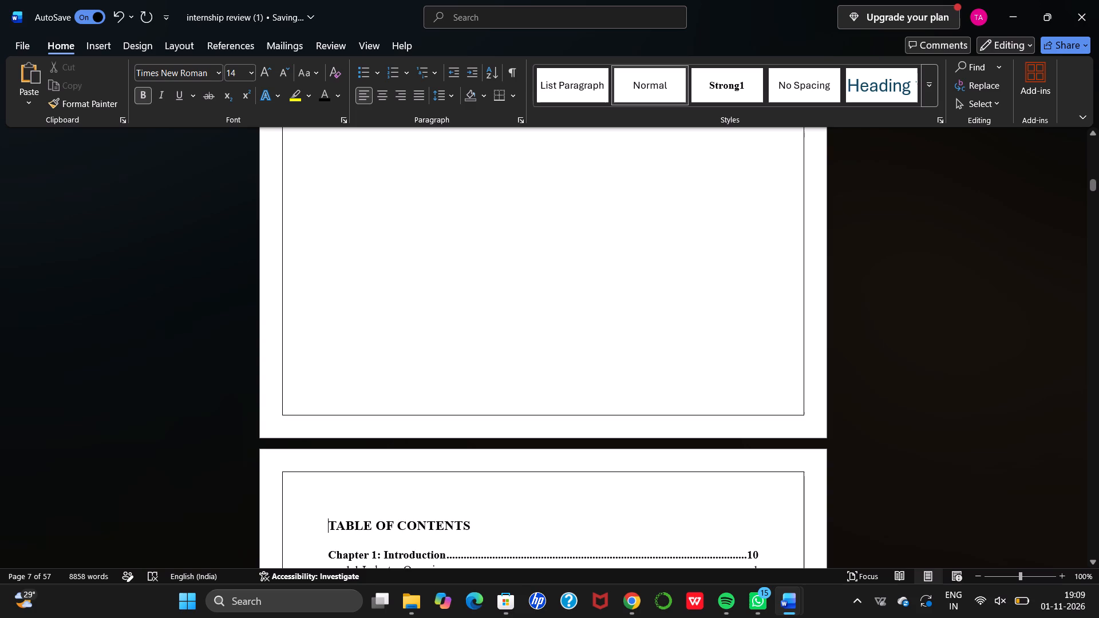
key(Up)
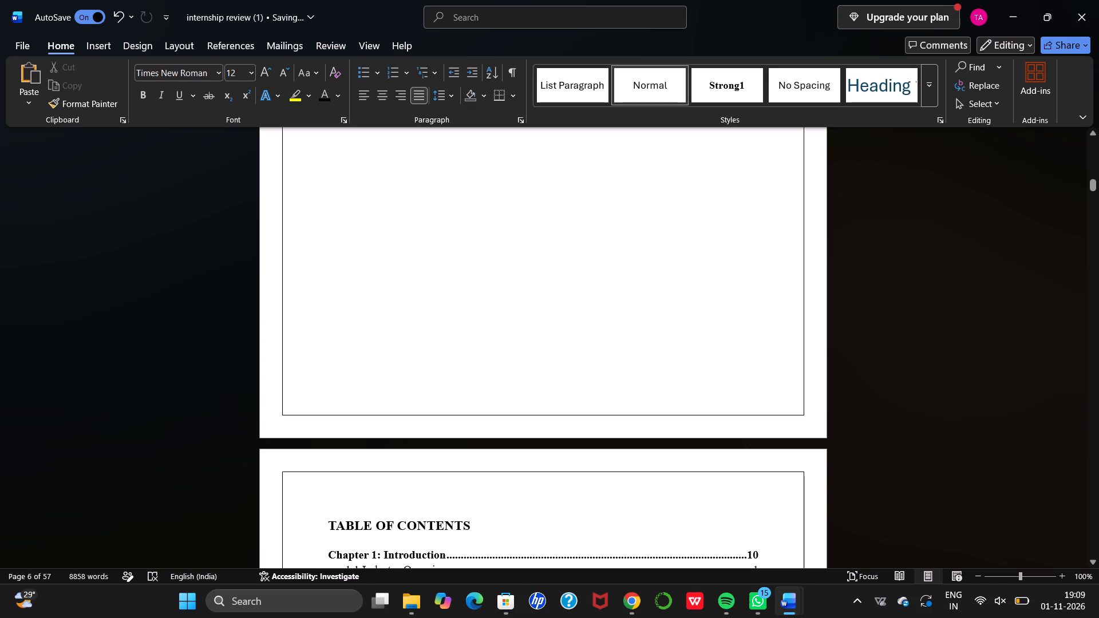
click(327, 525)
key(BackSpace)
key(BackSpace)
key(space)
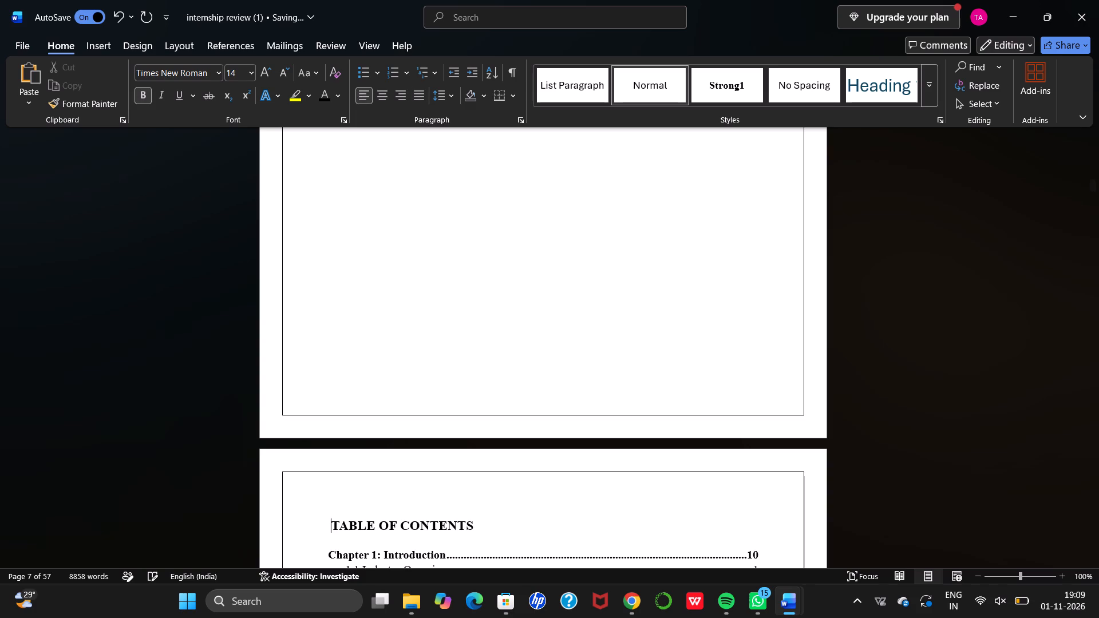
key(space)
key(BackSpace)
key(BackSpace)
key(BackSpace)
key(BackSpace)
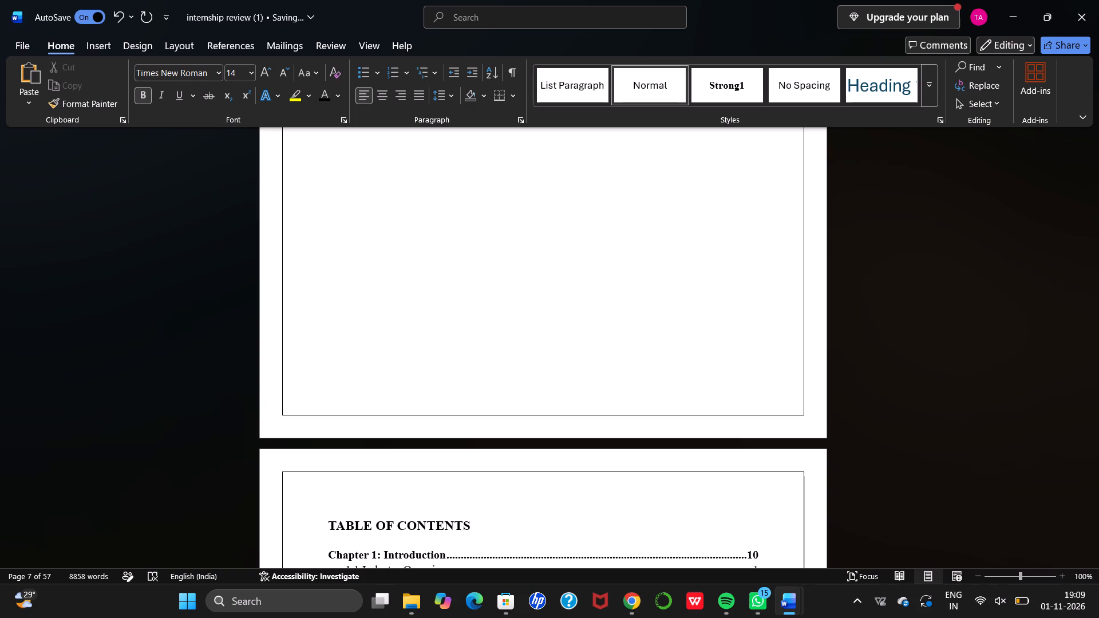
Centre the TABLE OF CONTENTS heading.
scroll(331, 521, down, 2)
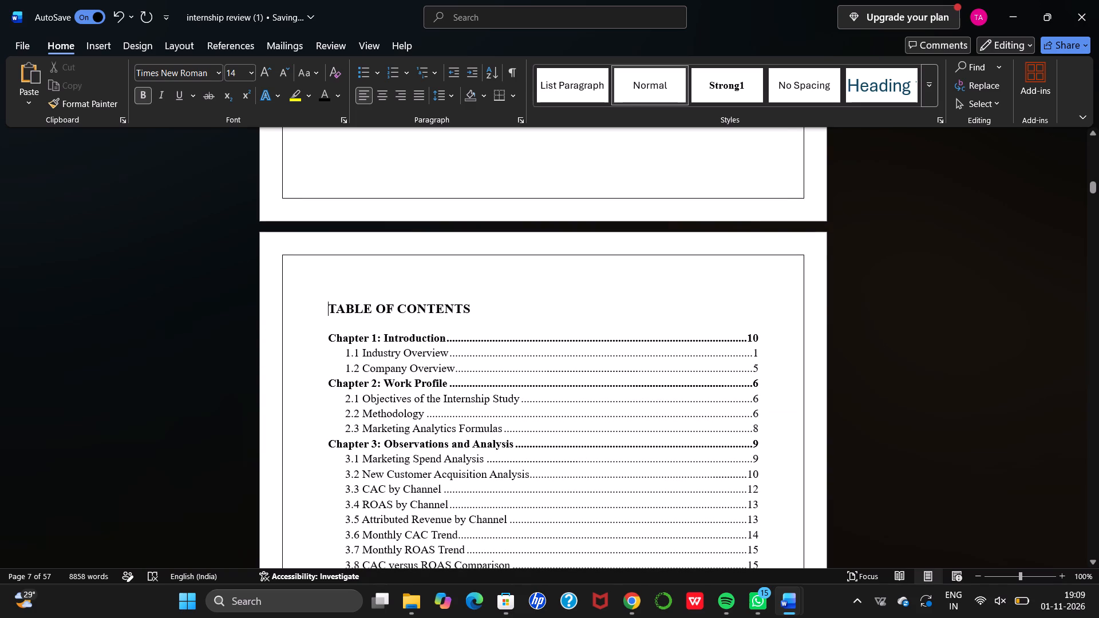
drag(329, 308, 468, 299)
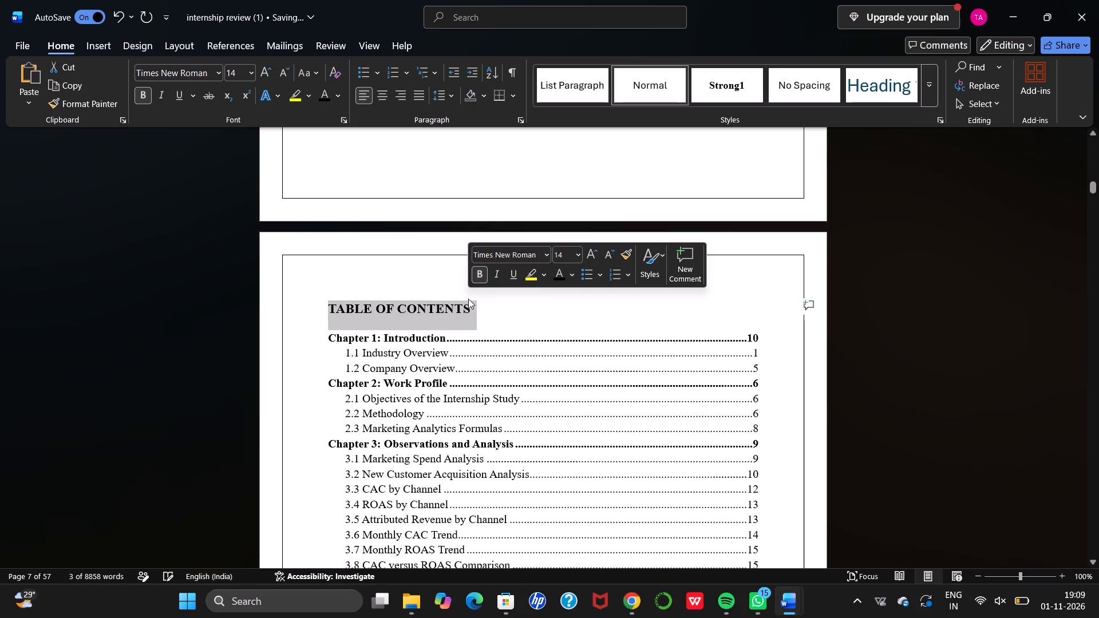
click(378, 91)
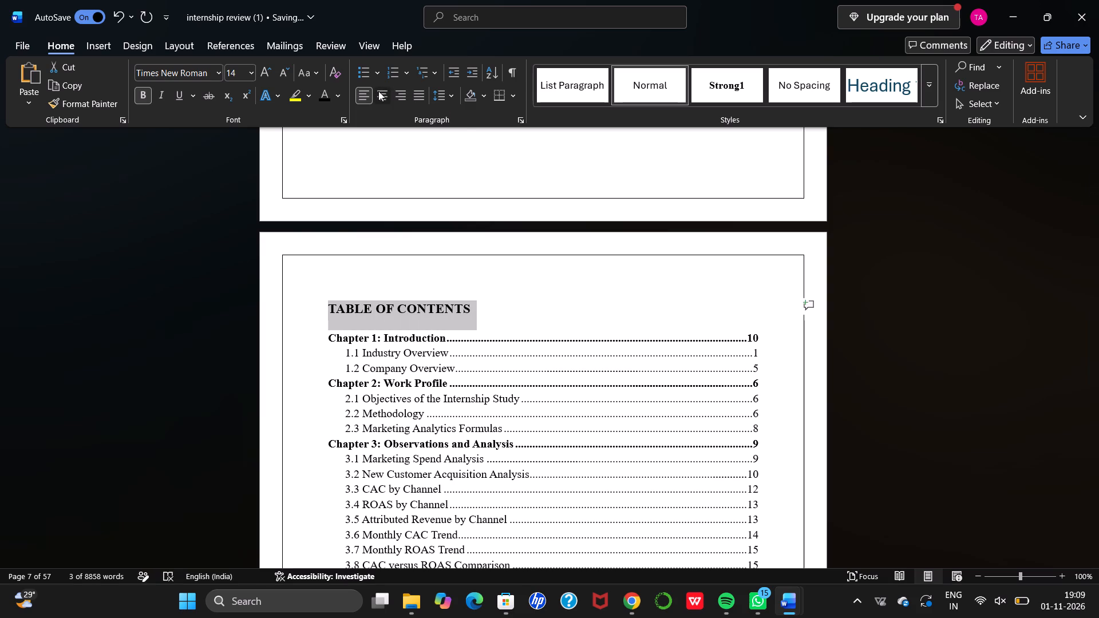
click(593, 250)
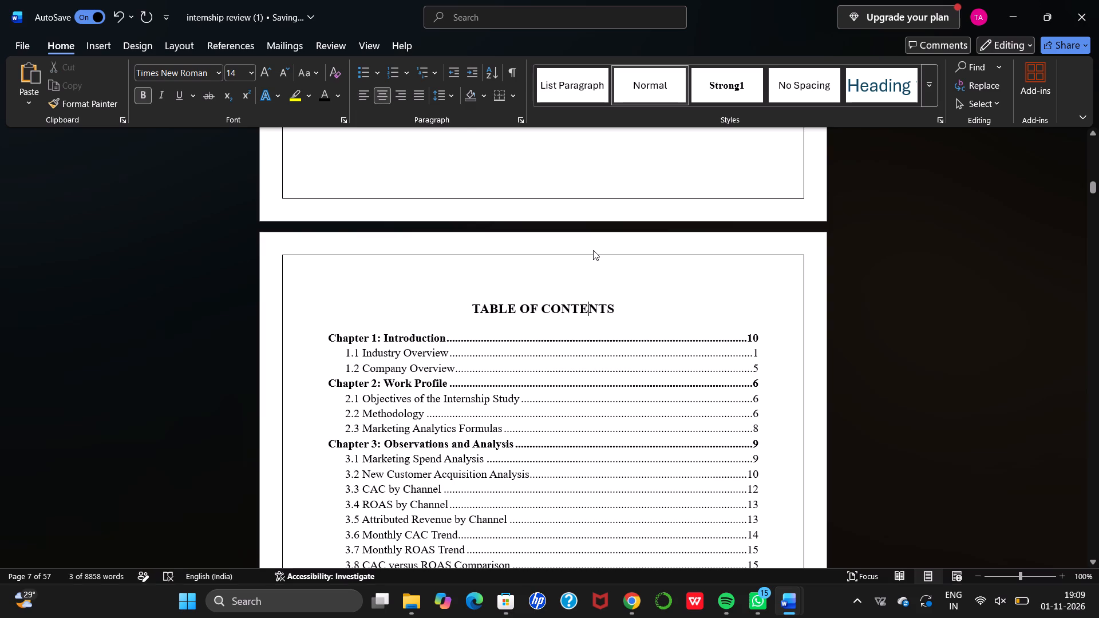
Delete the two body paragraphs under the original EXECUTIVE SUMMARY heading that precedes the table of contents.
scroll(593, 250, up, 5)
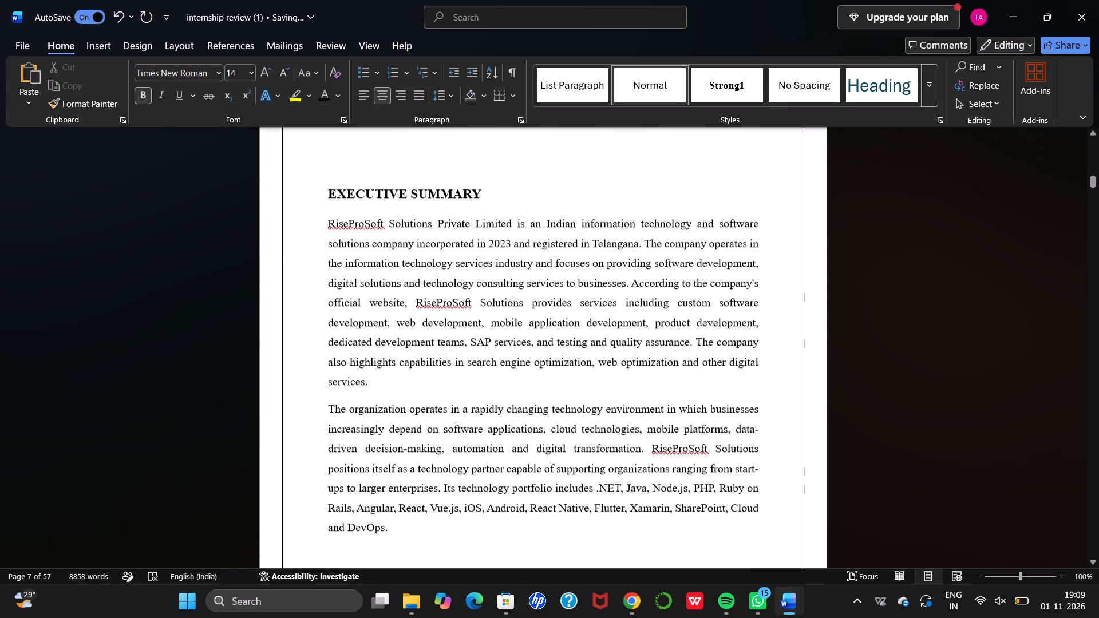
drag(326, 228, 392, 530)
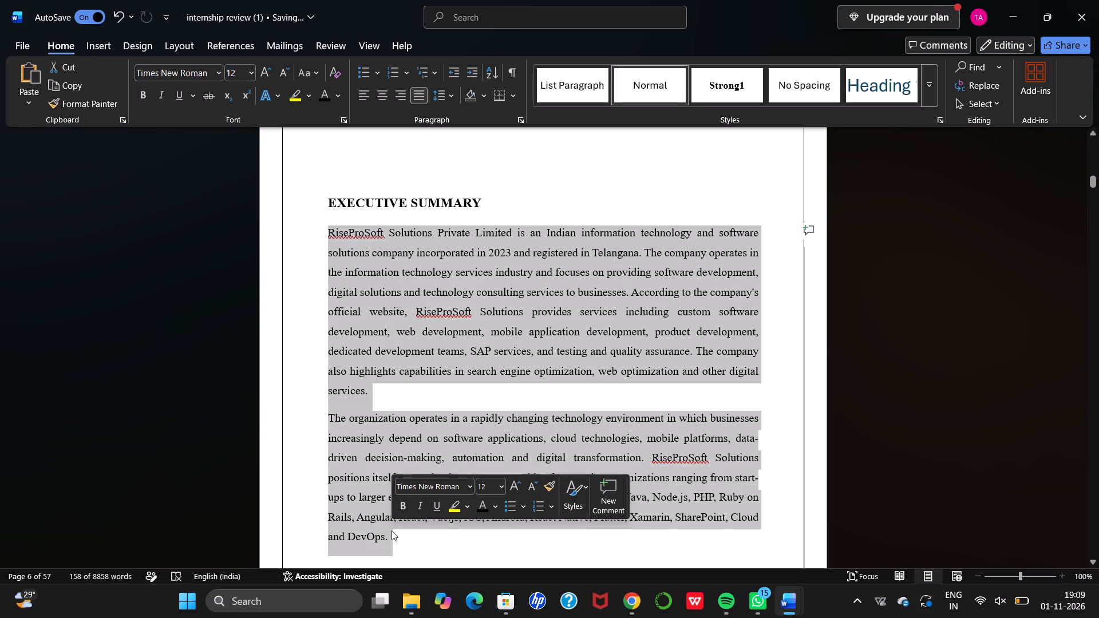
key(BackSpace)
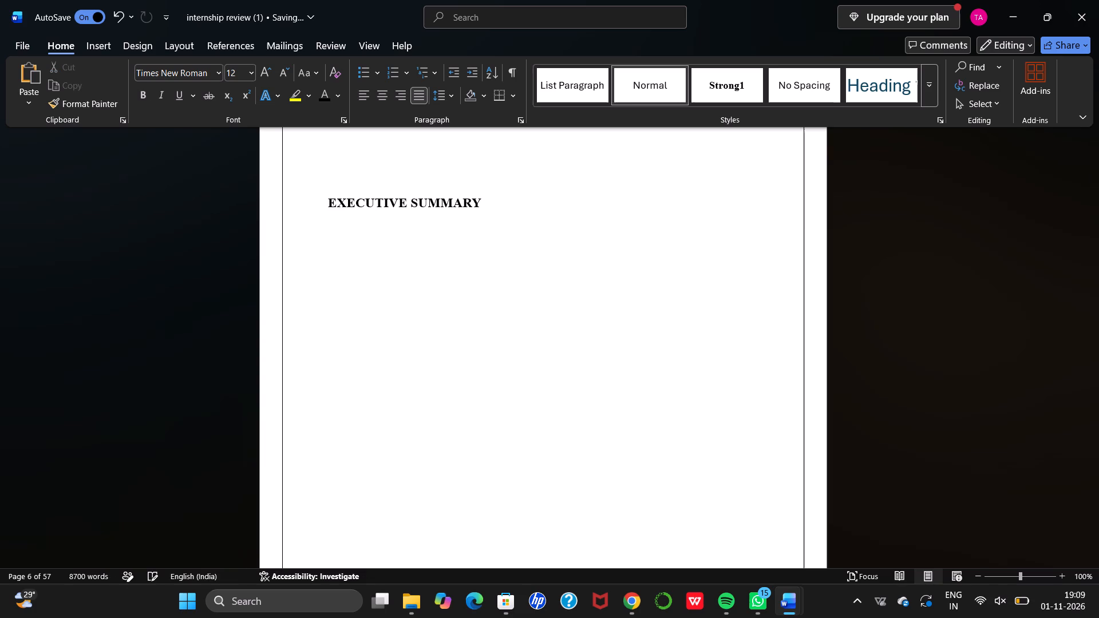
Copy the TABLE OF CONTENTS heading with its entries and paste them below the original EXECUTIVE SUMMARY heading.
scroll(392, 530, down, 4)
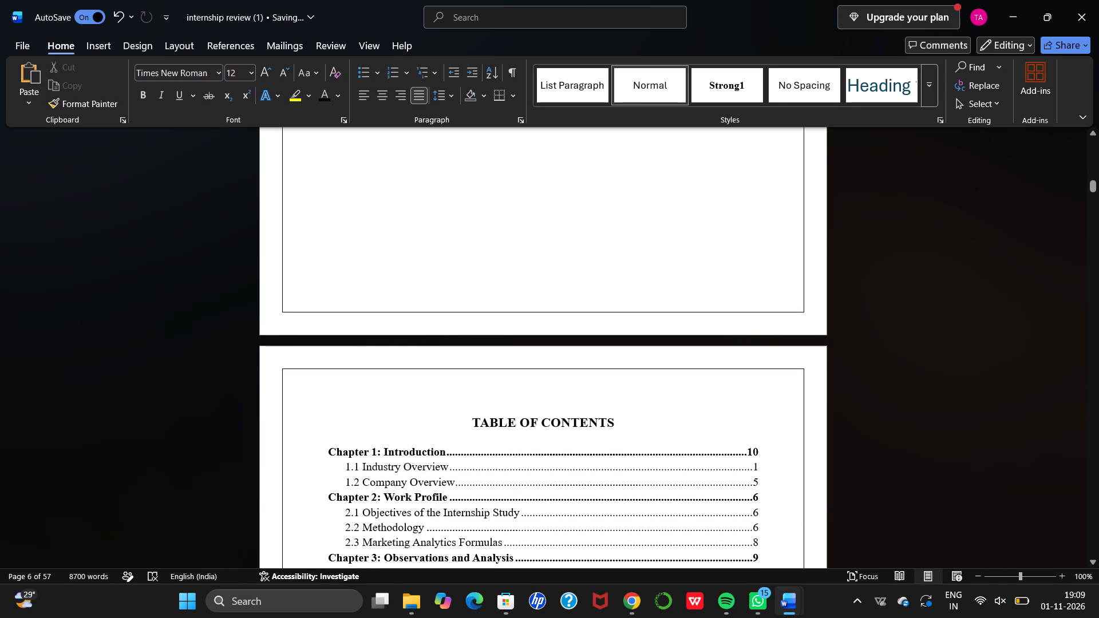
drag(466, 417, 474, 584)
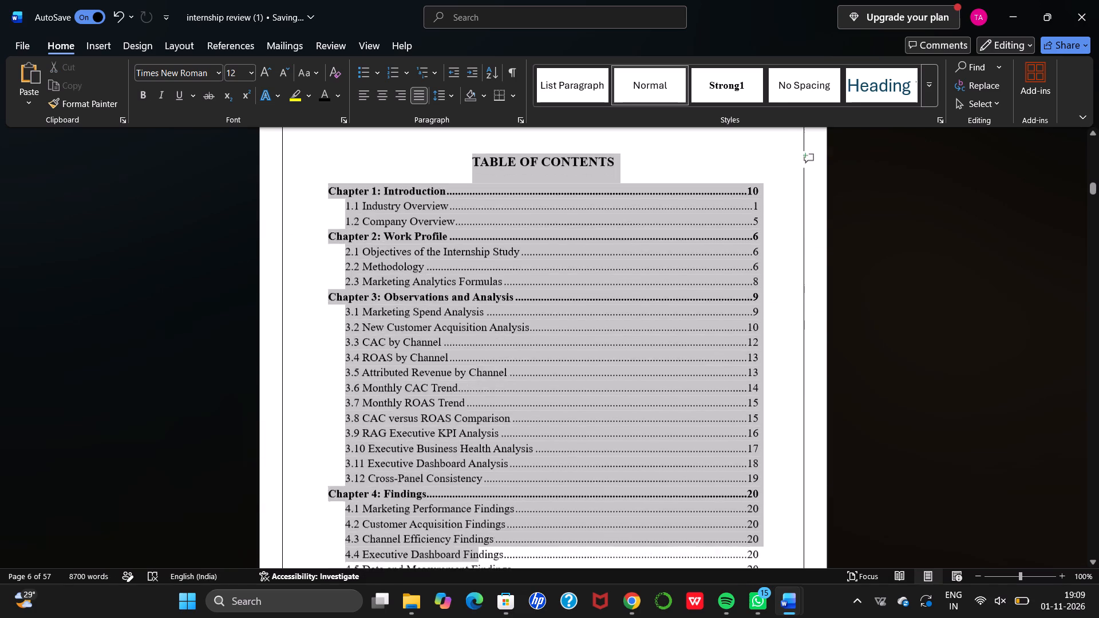
drag(474, 584, 505, 582)
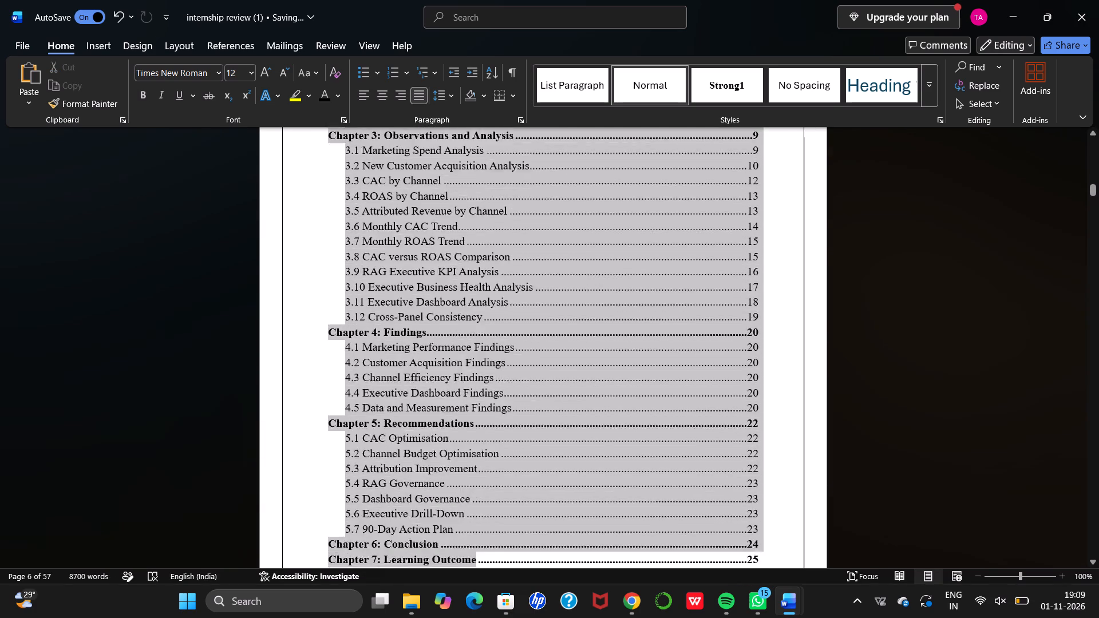
drag(505, 582, 506, 442)
key(ctrl+c)
scroll(506, 442, up, 2)
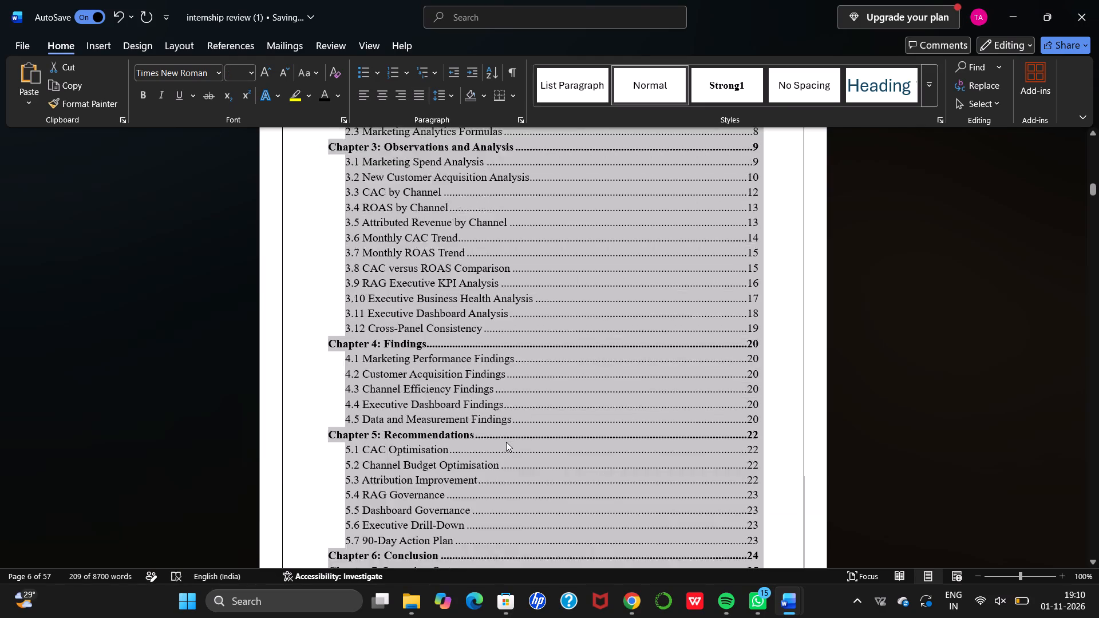
scroll(506, 442, up, 6)
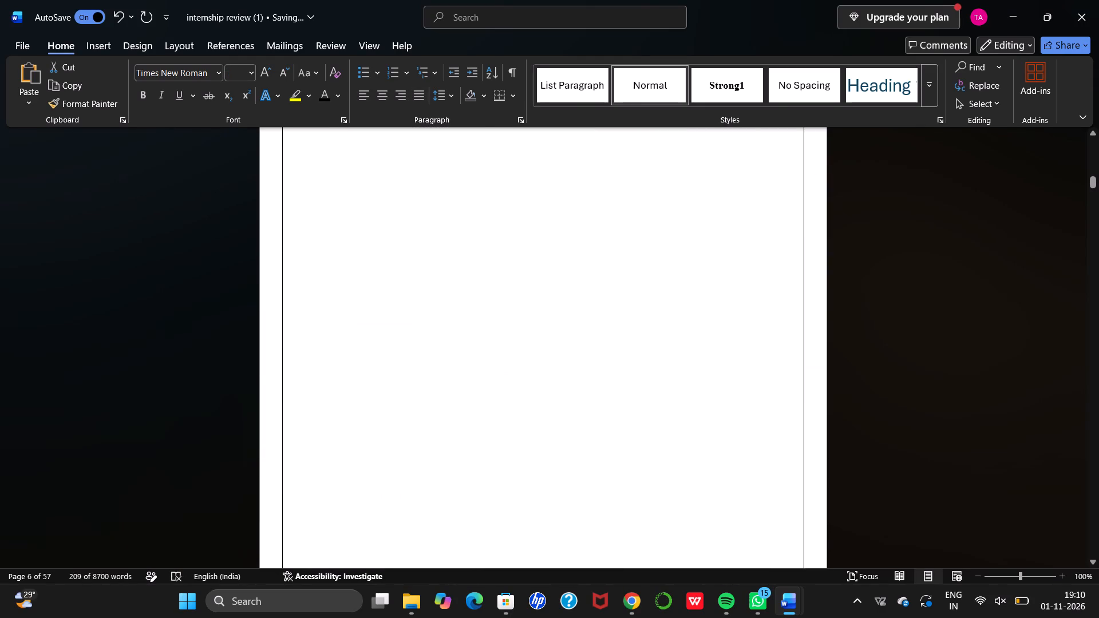
scroll(506, 442, up, 2)
click(494, 283)
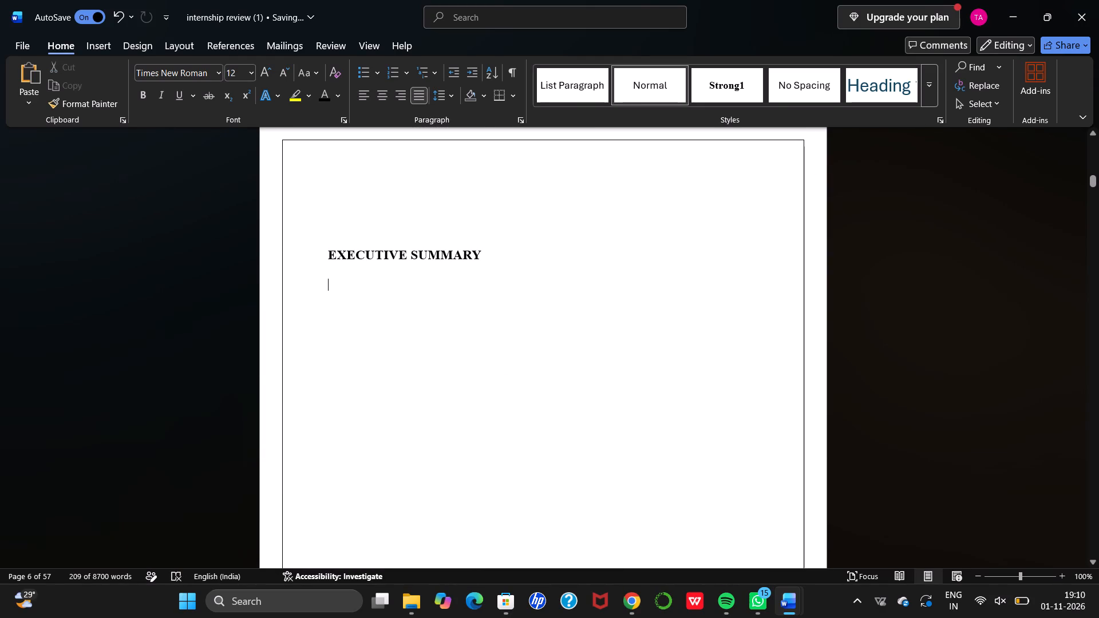
key(ctrl+v)
Delete the original EXECUTIVE SUMMARY heading text above the pasted table of contents.
scroll(494, 283, up, 3)
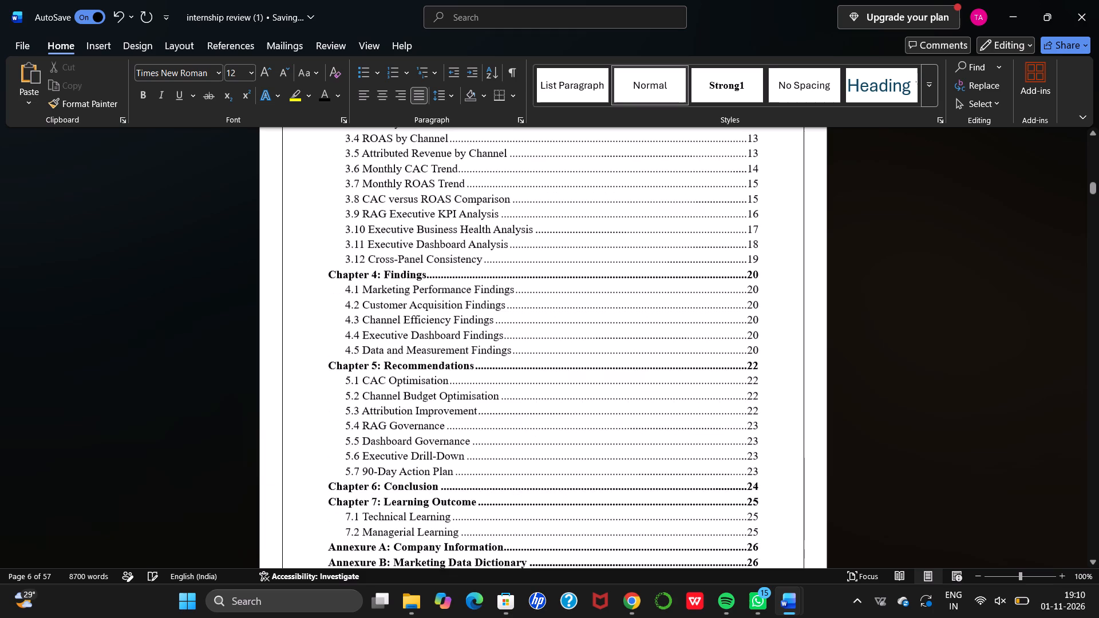
scroll(494, 283, up, 10)
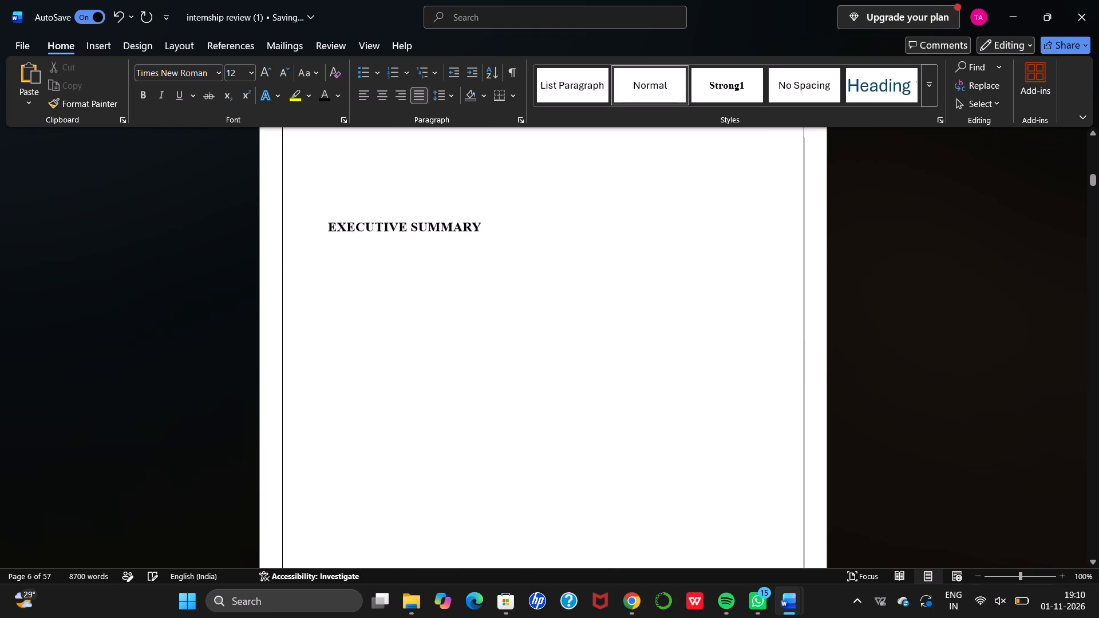
scroll(494, 283, up, 1)
click(492, 251)
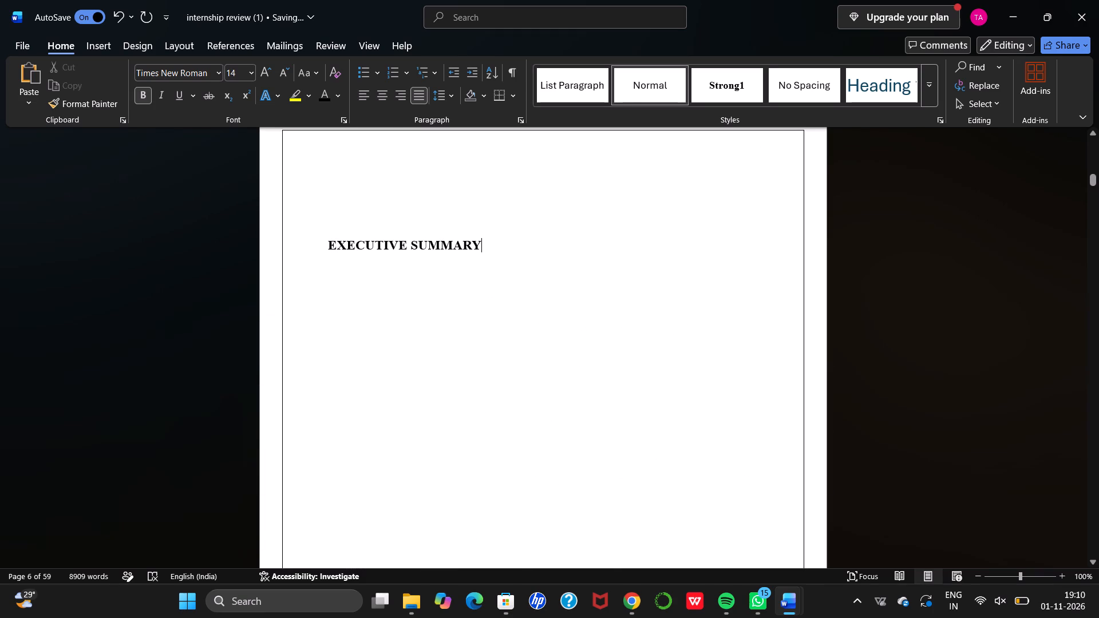
key(BackSpace)
key(BackSpace)
key(BackSpace)
key(BackSpace)
key(BackSpace)
key(BackSpace)
key(BackSpace)
key(BackSpace)
key(BackSpace)
key(BackSpace)
key(BackSpace)
key(BackSpace)
key(BackSpace)
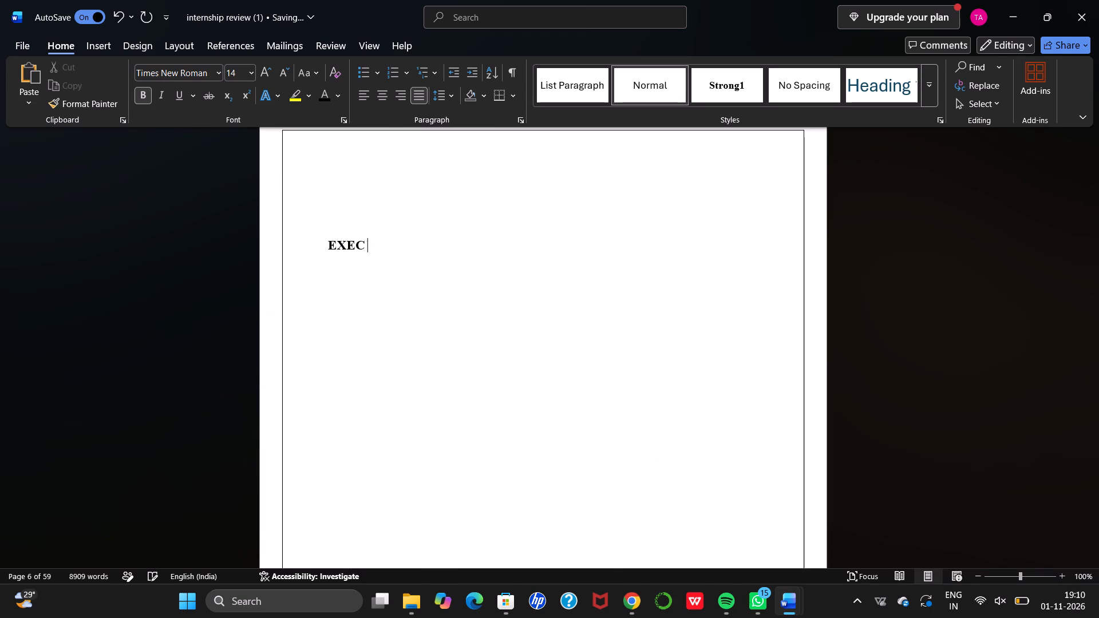
key(BackSpace)
key(BackSpace)
key(BackSpace)
key(BackSpace)
scroll(492, 251, up, 2)
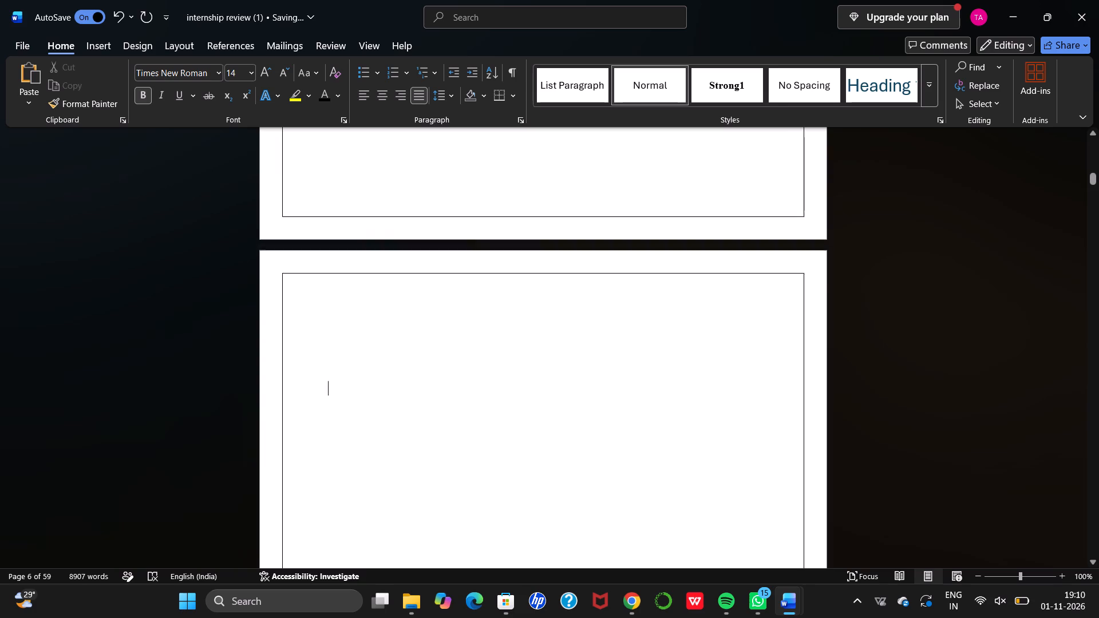
Check the page order and layout from the Acknowledgement page through the pasted and original tables of contents.
scroll(492, 251, up, 4)
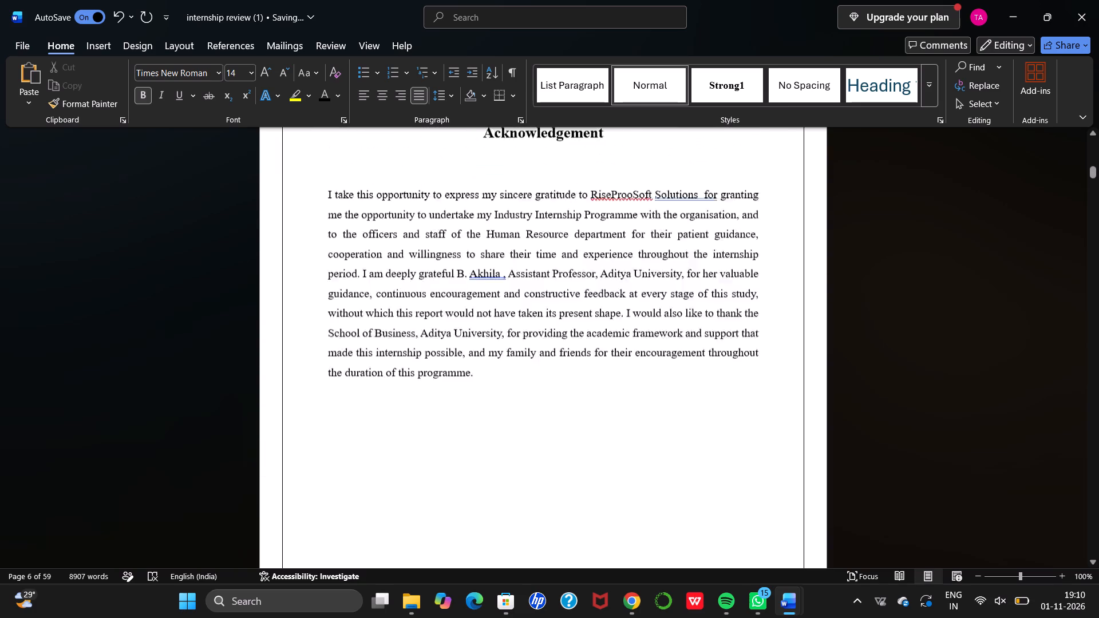
scroll(492, 251, up, 1)
scroll(492, 251, down, 11)
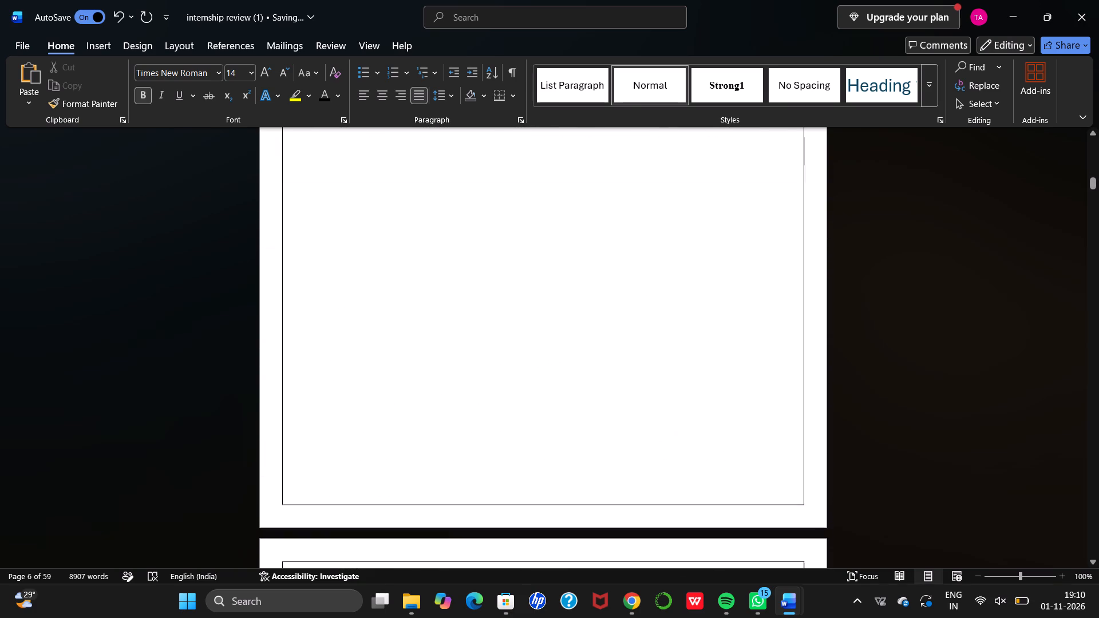
scroll(492, 251, down, 9)
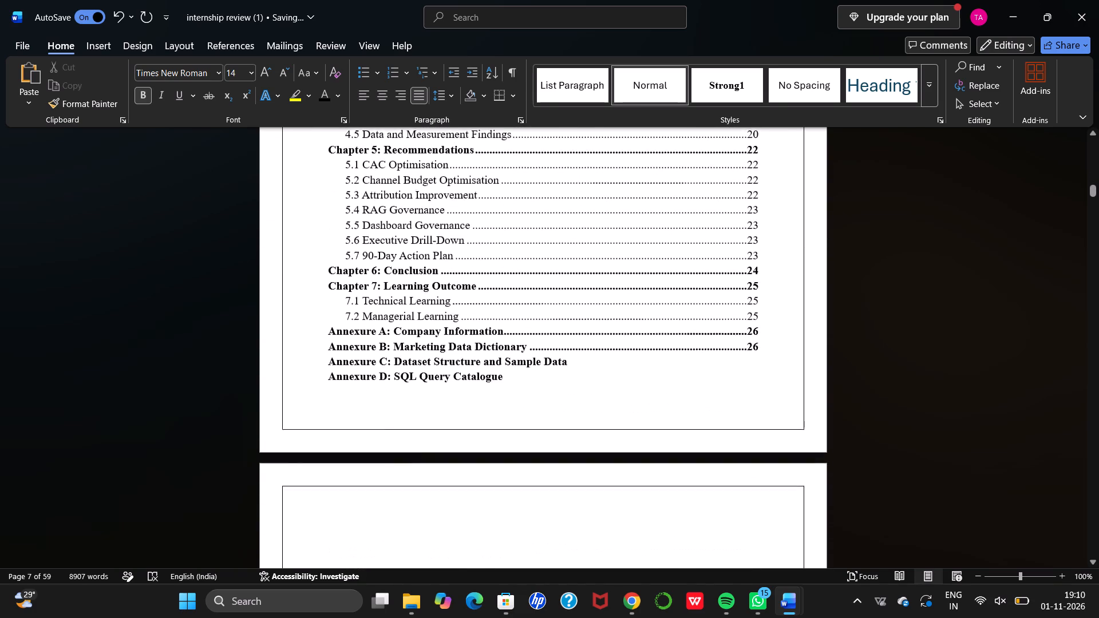
scroll(492, 251, down, 6)
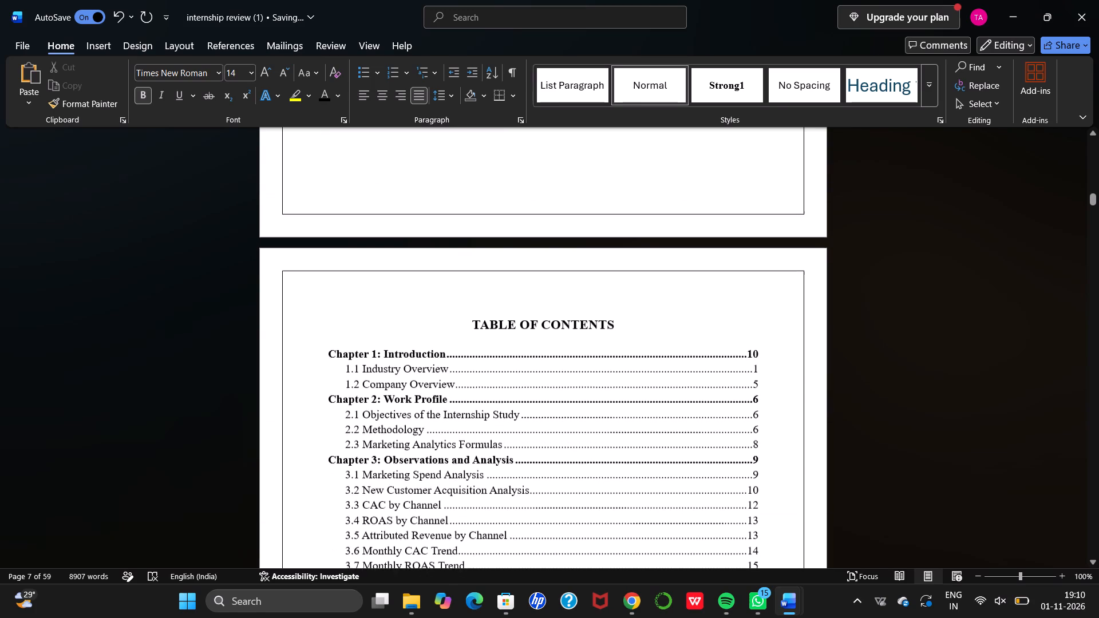
Undo the heading deletion, the table of contents paste, the Executive Summary paragraph deletion and the TABLE OF CONTENTS centring.
click(109, 17)
click(109, 17)
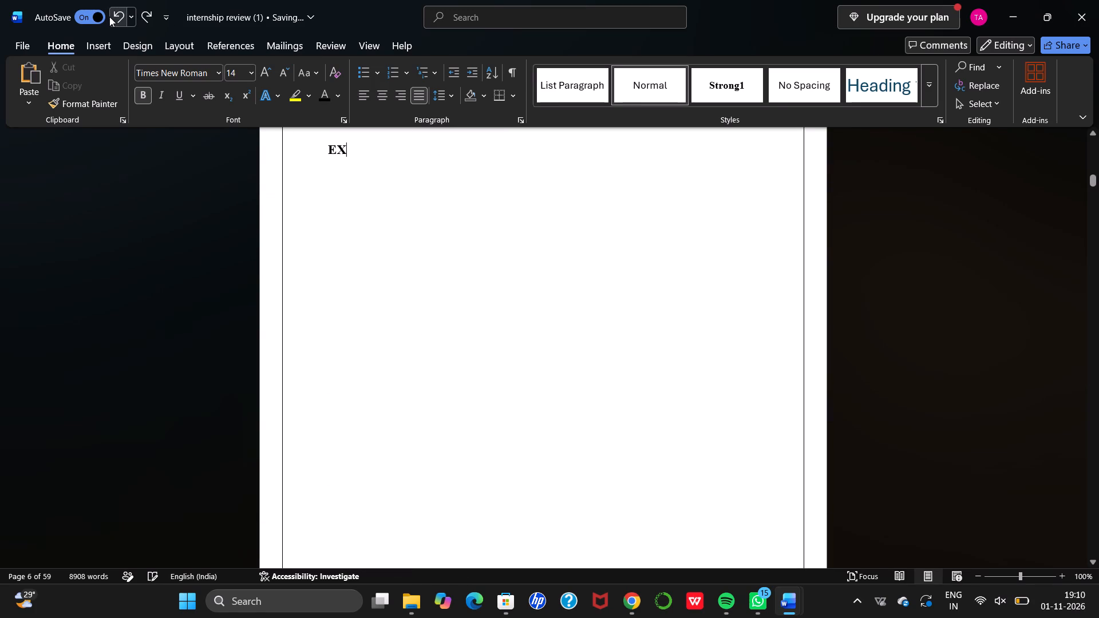
click(109, 17)
triple_click(109, 17)
triple_click(109, 17)
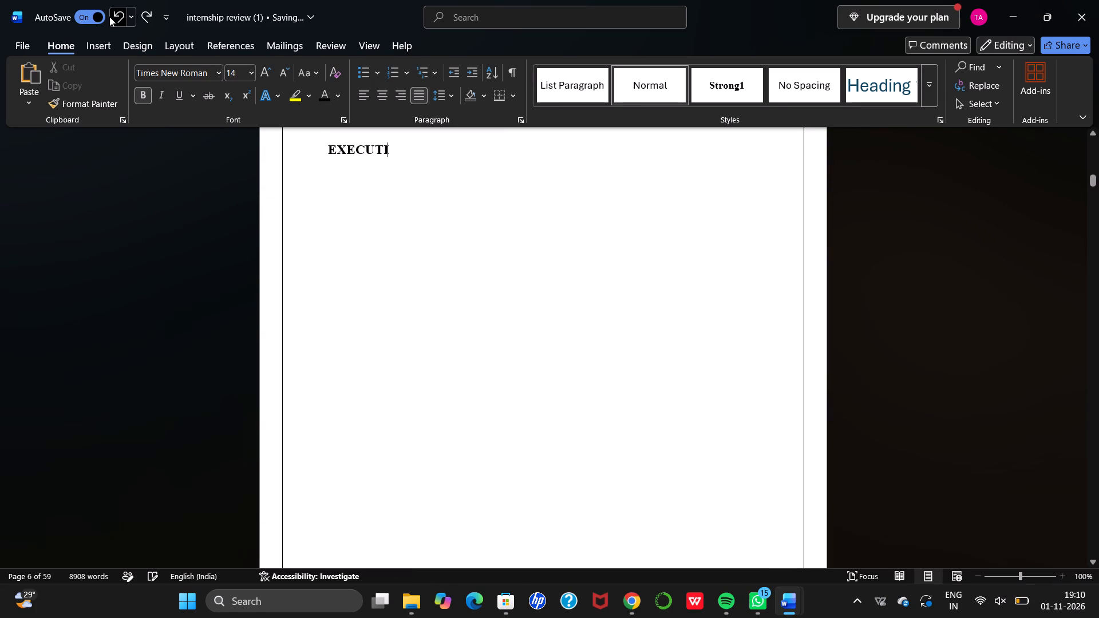
triple_click(109, 17)
triple_click(109, 17)
triple_click(109, 17)
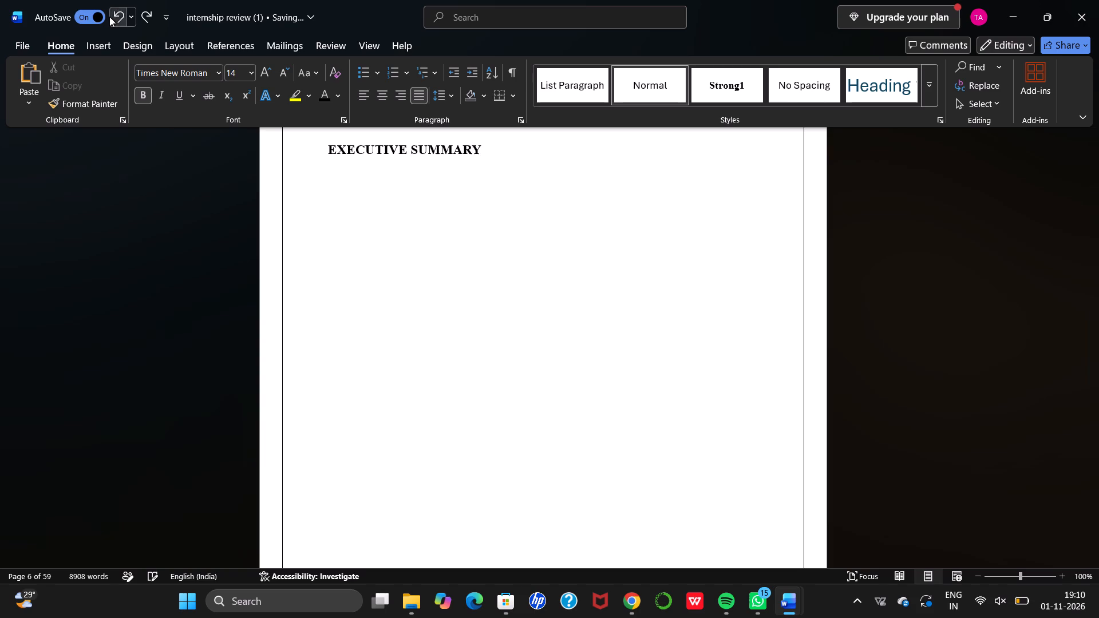
triple_click(109, 17)
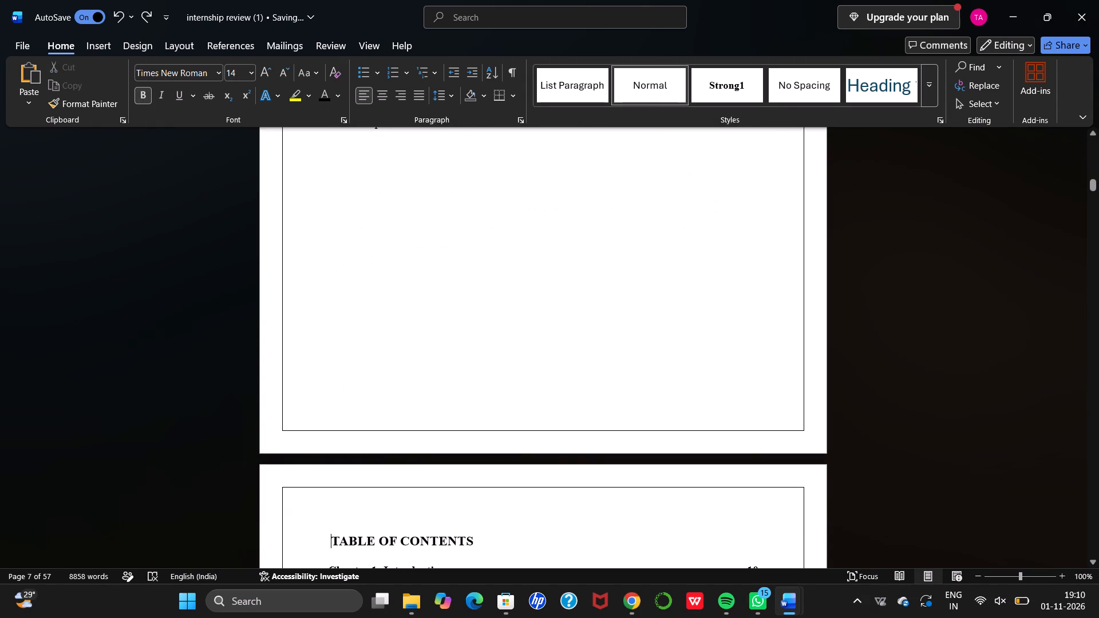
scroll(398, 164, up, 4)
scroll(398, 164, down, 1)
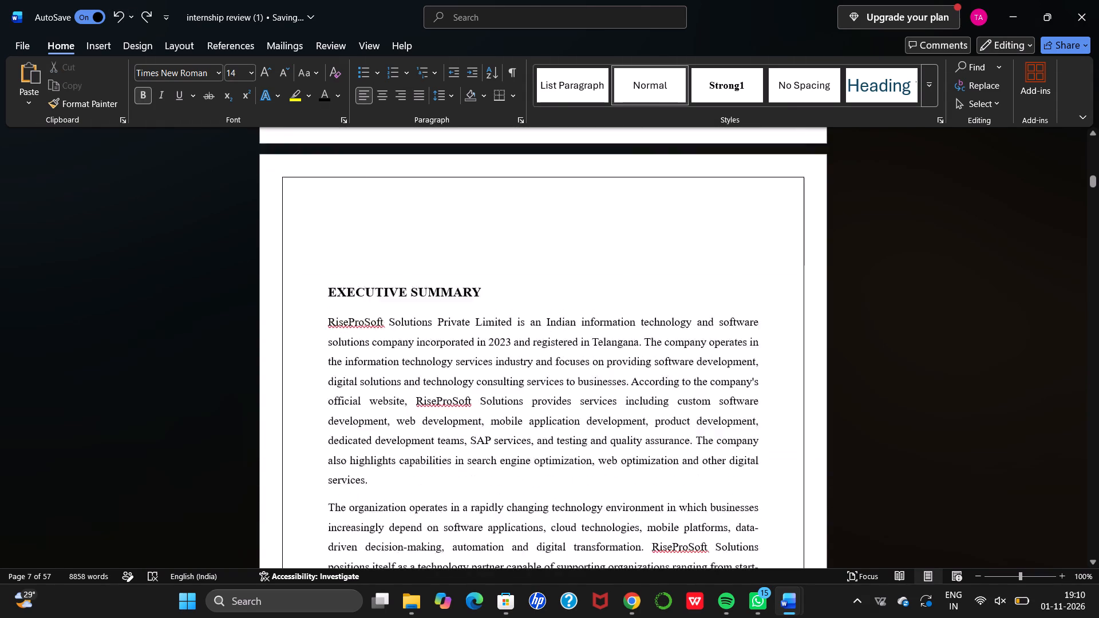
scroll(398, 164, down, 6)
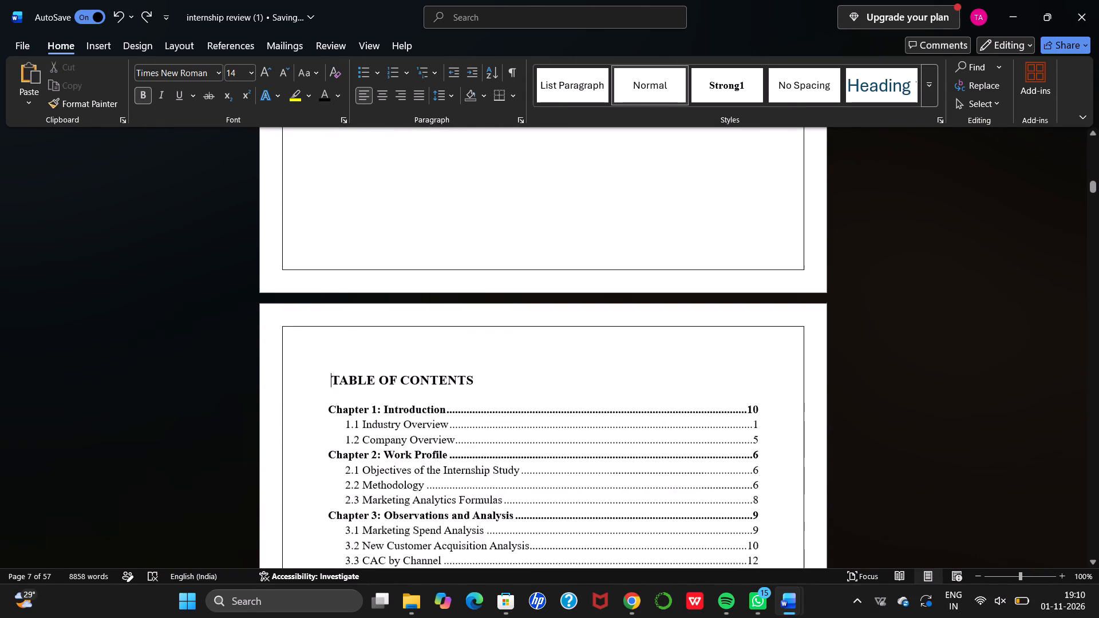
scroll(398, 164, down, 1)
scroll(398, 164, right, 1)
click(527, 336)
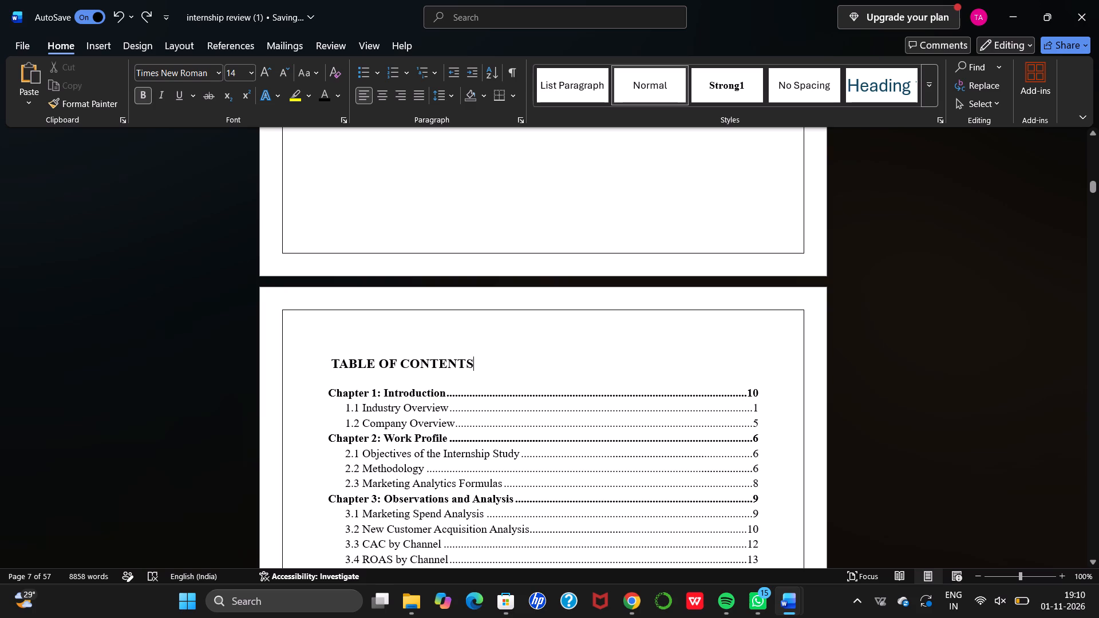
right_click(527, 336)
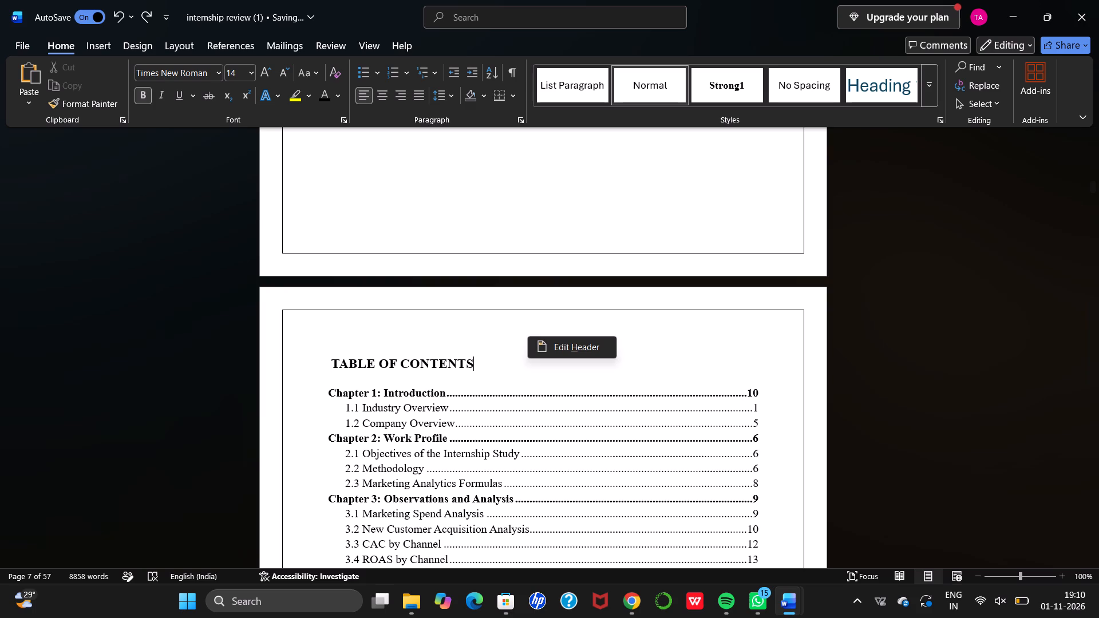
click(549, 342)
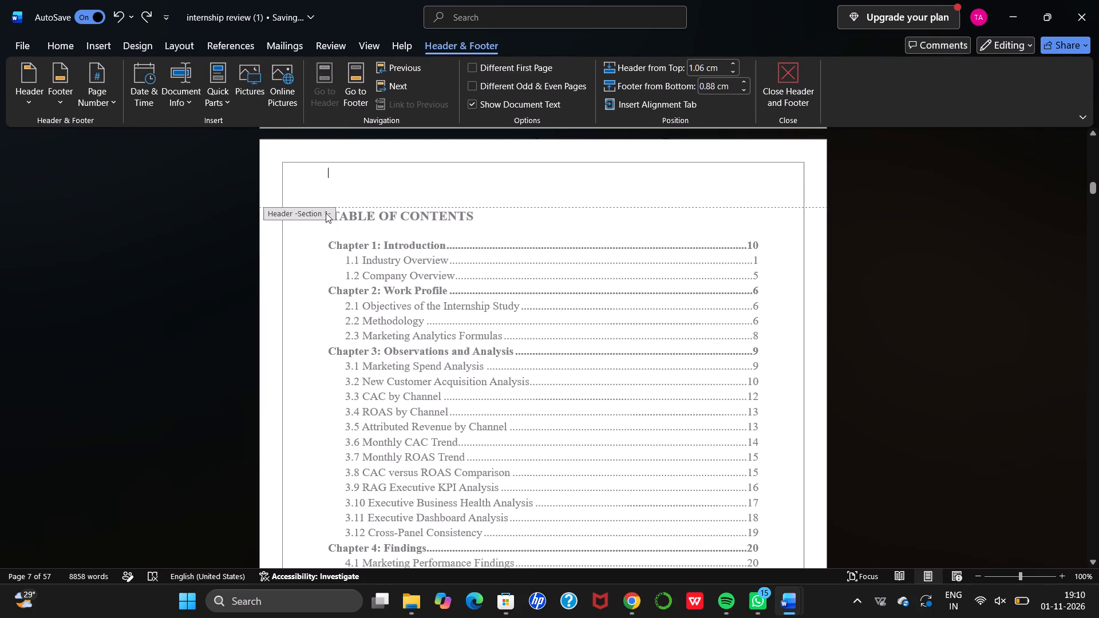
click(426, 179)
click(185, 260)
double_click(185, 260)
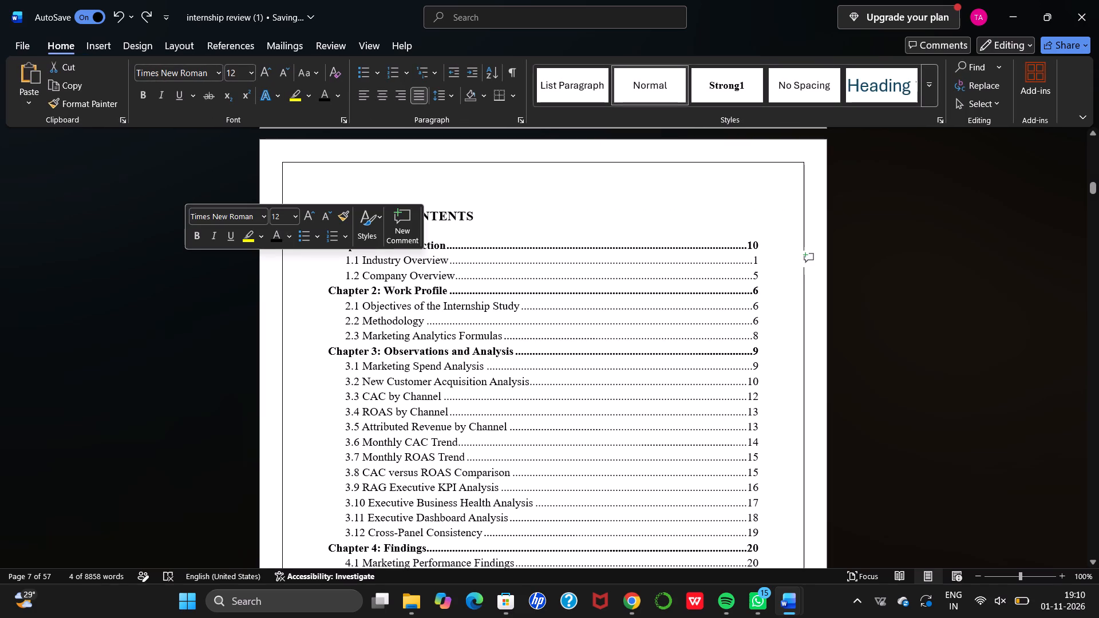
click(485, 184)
Copy the EXECUTIVE SUMMARY heading and both paragraphs that follow the table of contents, and delete that block from there.
scroll(485, 184, up, 3)
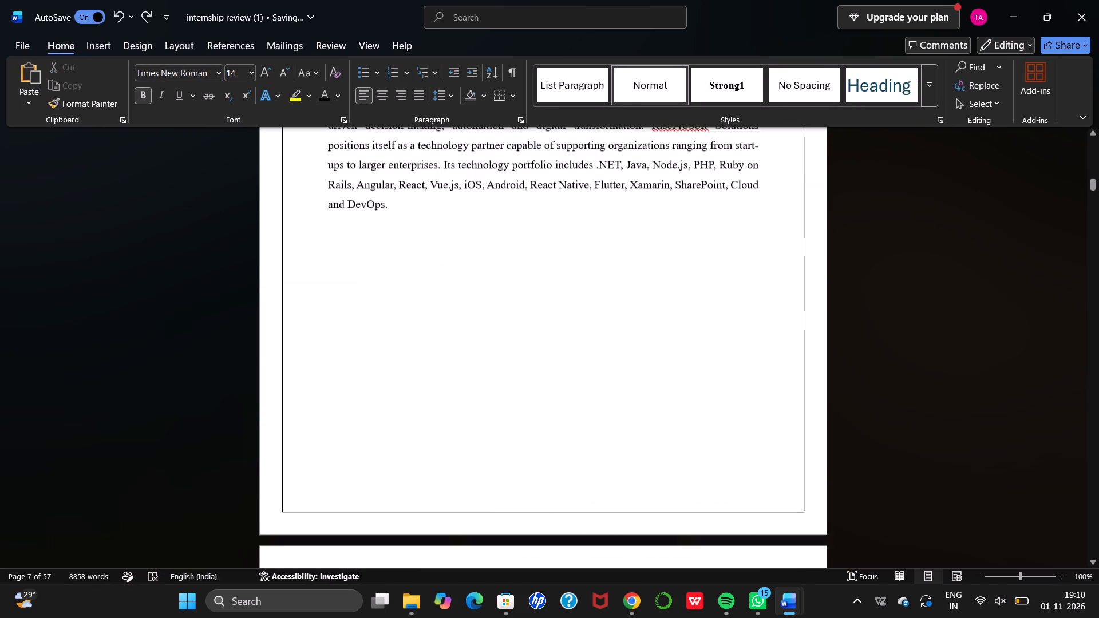
scroll(485, 184, up, 3)
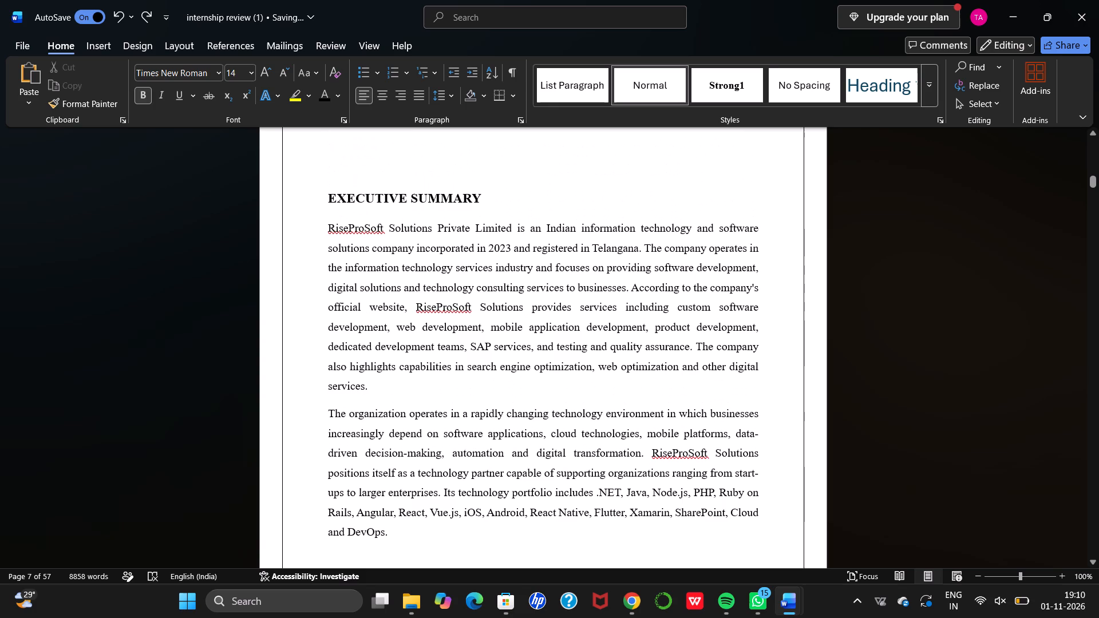
scroll(485, 184, down, 8)
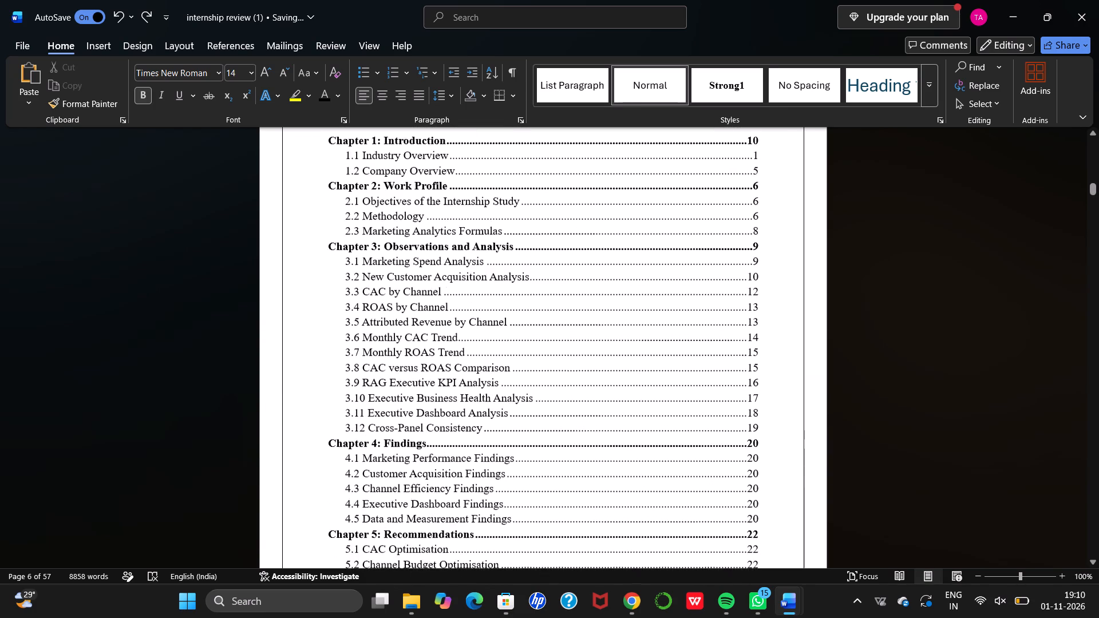
scroll(485, 184, down, 4)
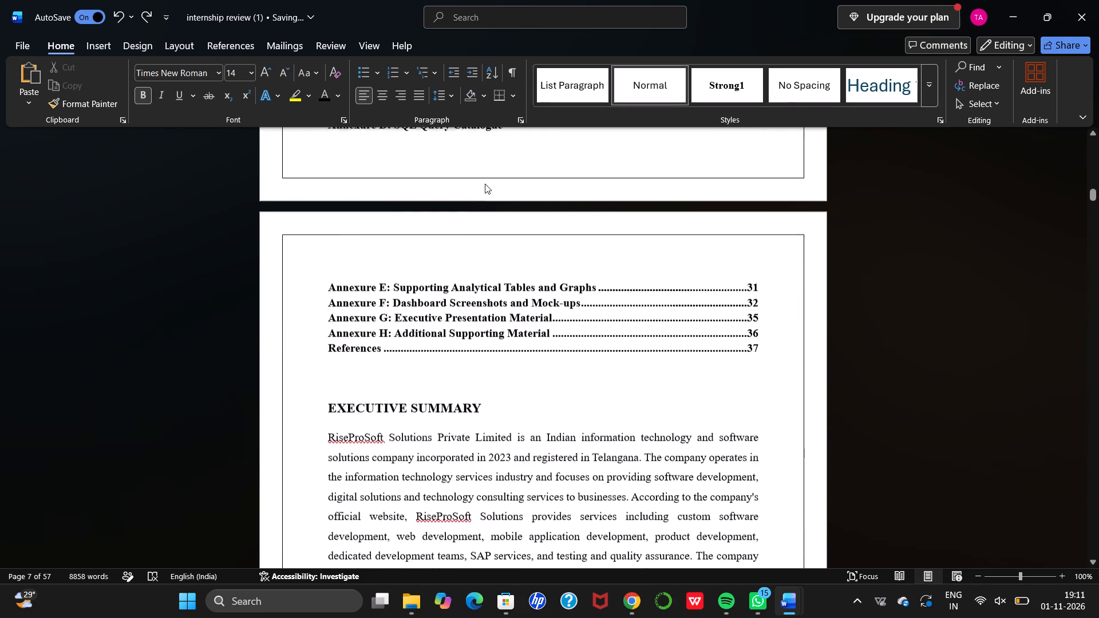
scroll(485, 184, down, 3)
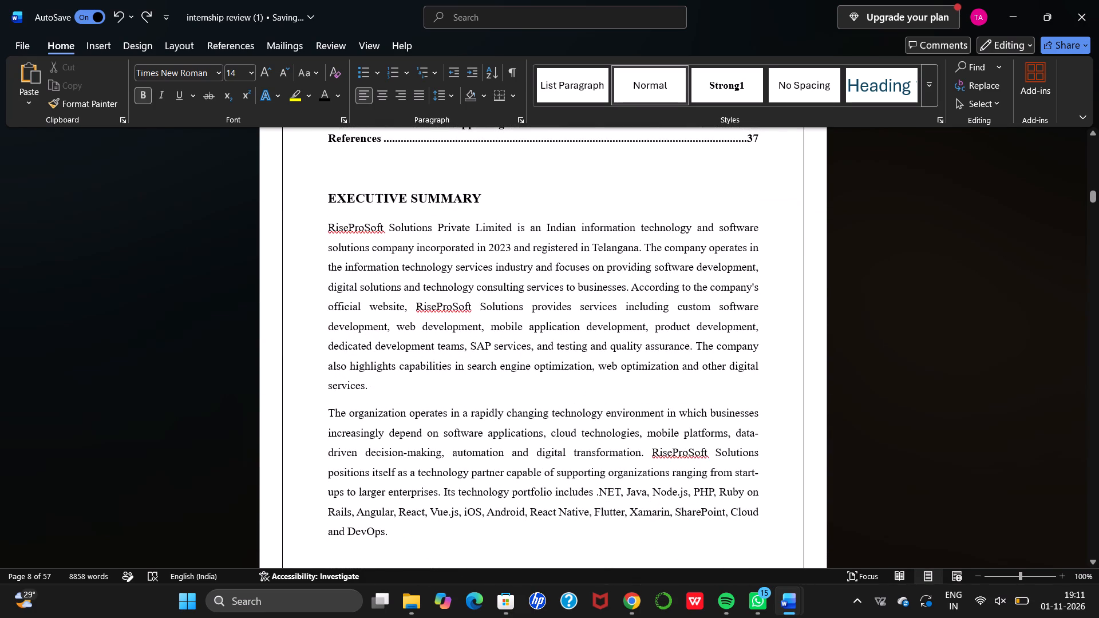
drag(327, 195, 396, 518)
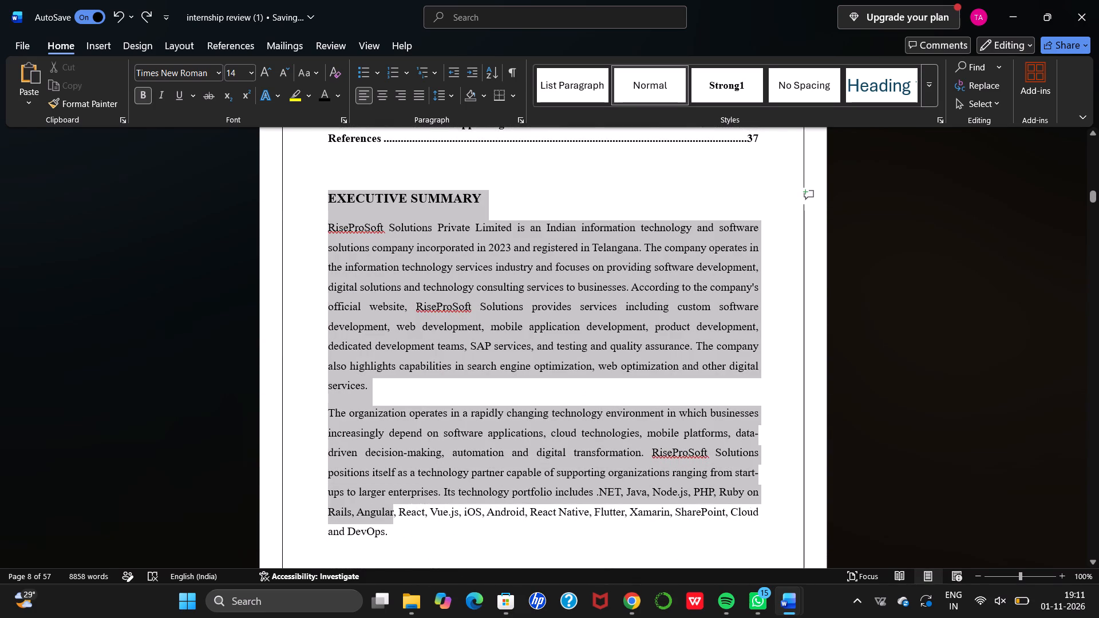
drag(396, 518, 397, 561)
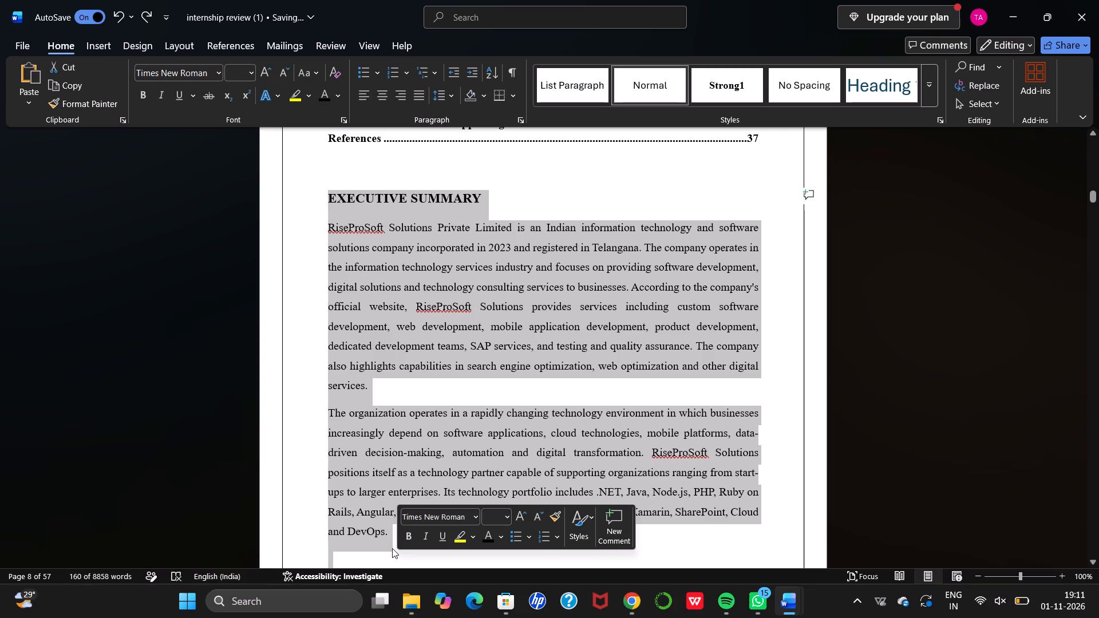
key(ctrl+c)
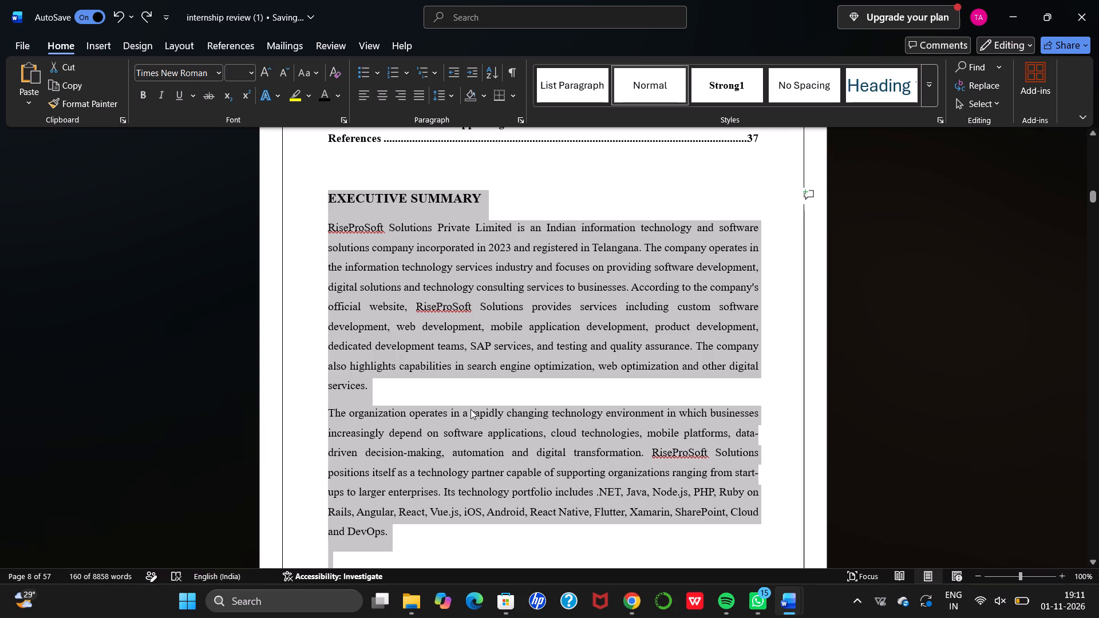
scroll(471, 409, up, 1)
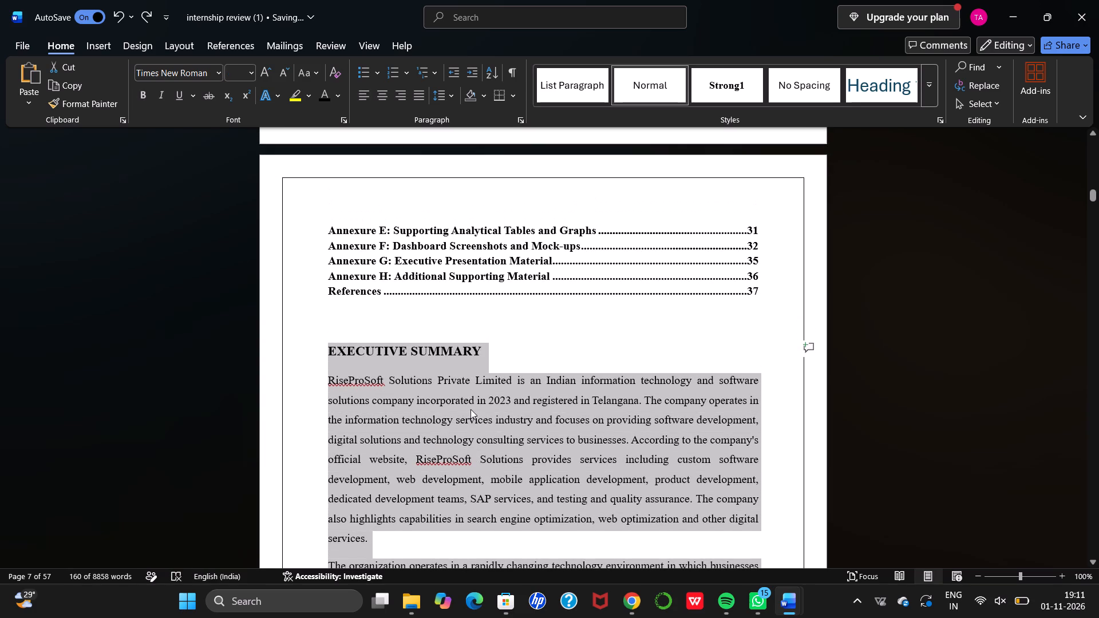
key(BackSpace)
Place the cursor after the EXECUTIVE SUMMARY heading that precedes the table of contents and show the Navigation Pane.
scroll(471, 409, up, 5)
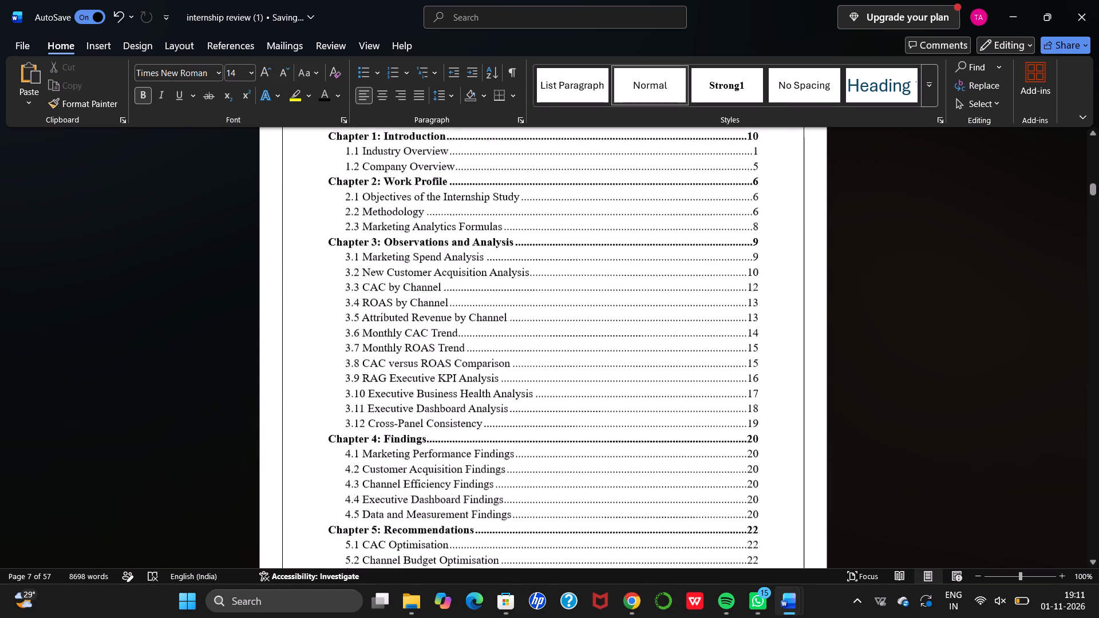
scroll(471, 409, up, 5)
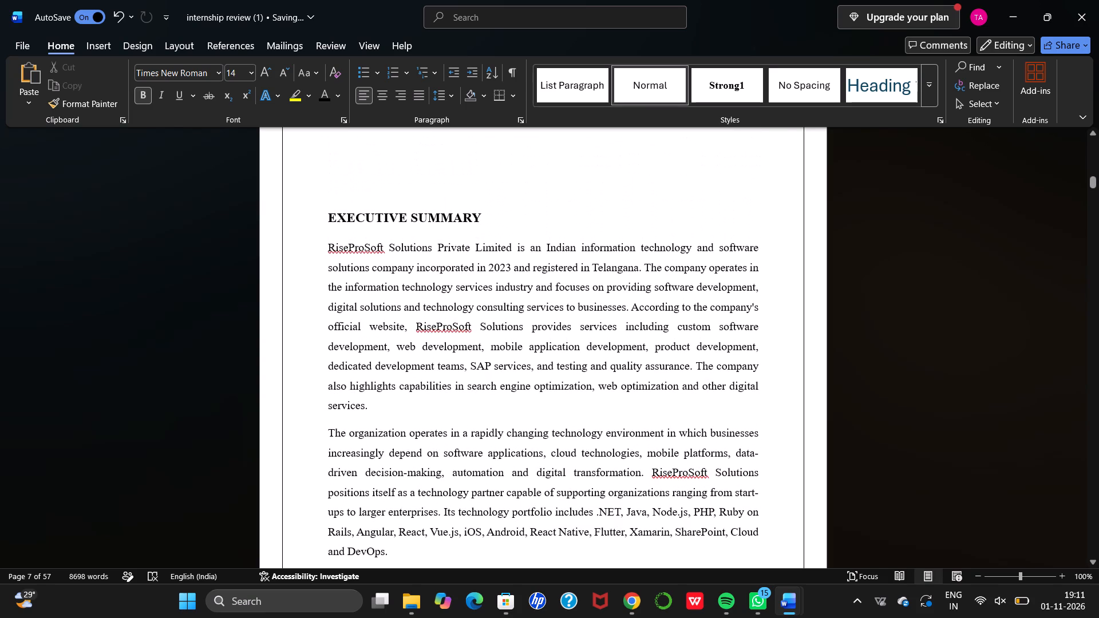
click(533, 221)
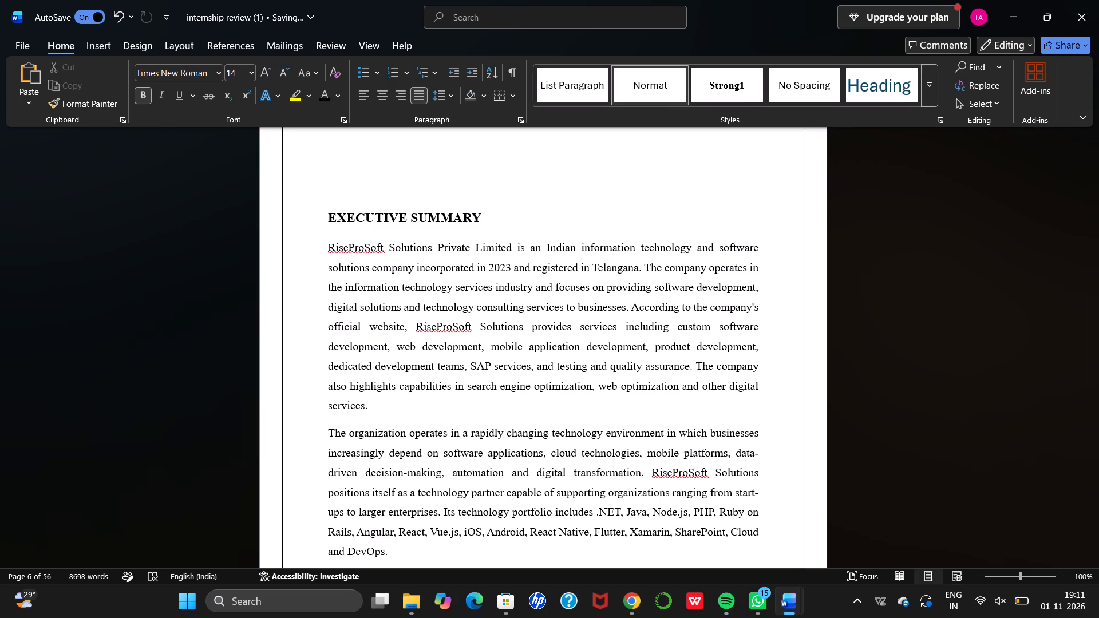
click(375, 39)
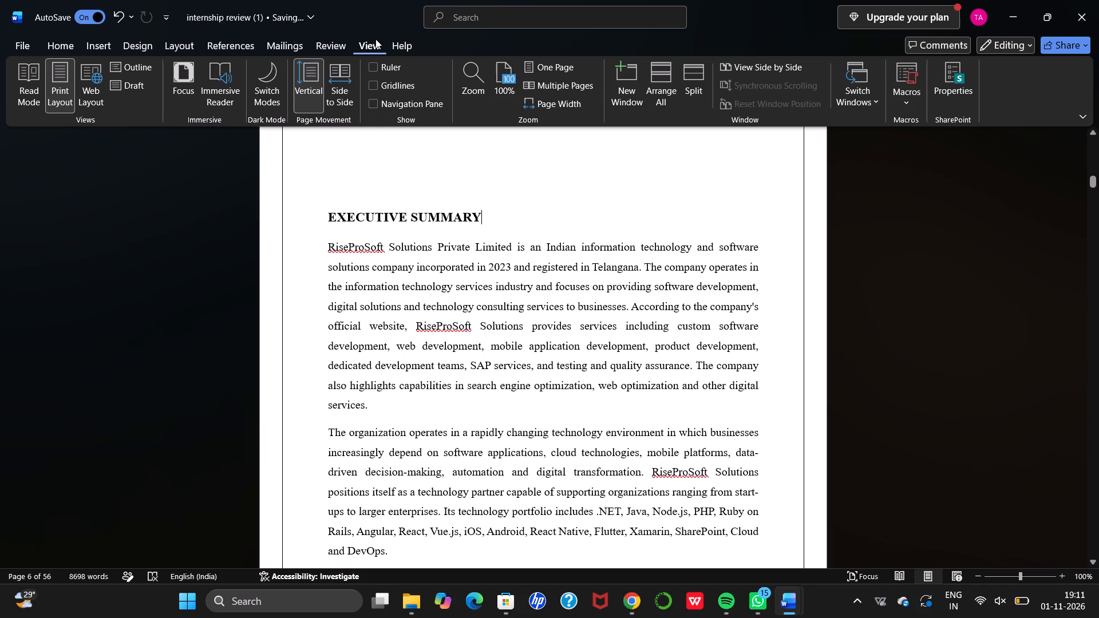
click(404, 106)
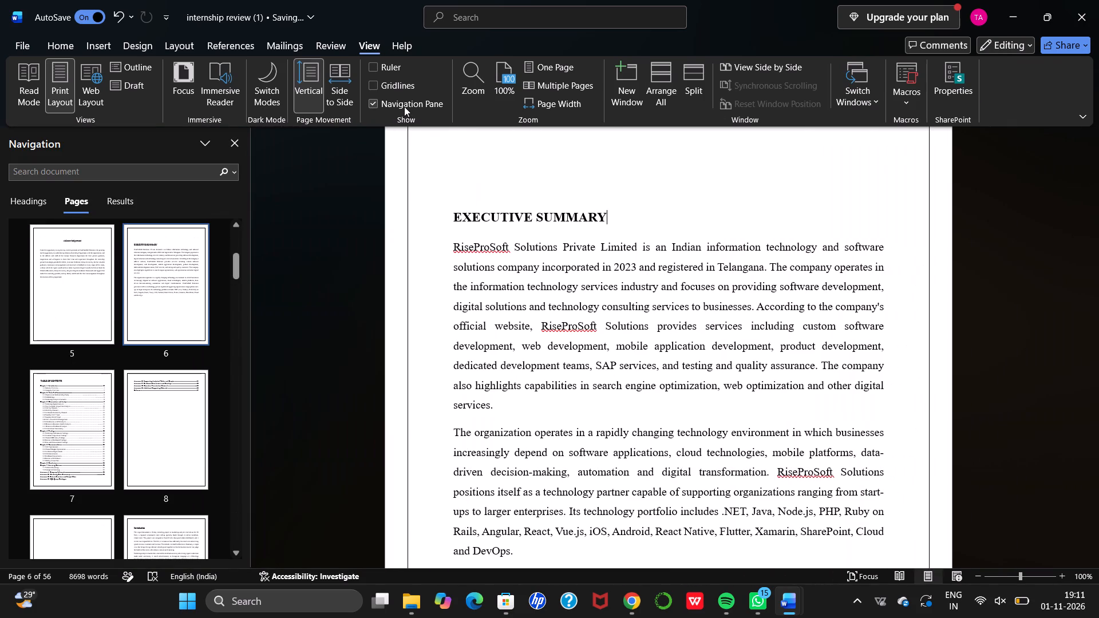
Delete the EXECUTIVE SUMMARY heading and both of its paragraphs from the page before the table of contents.
click(180, 294)
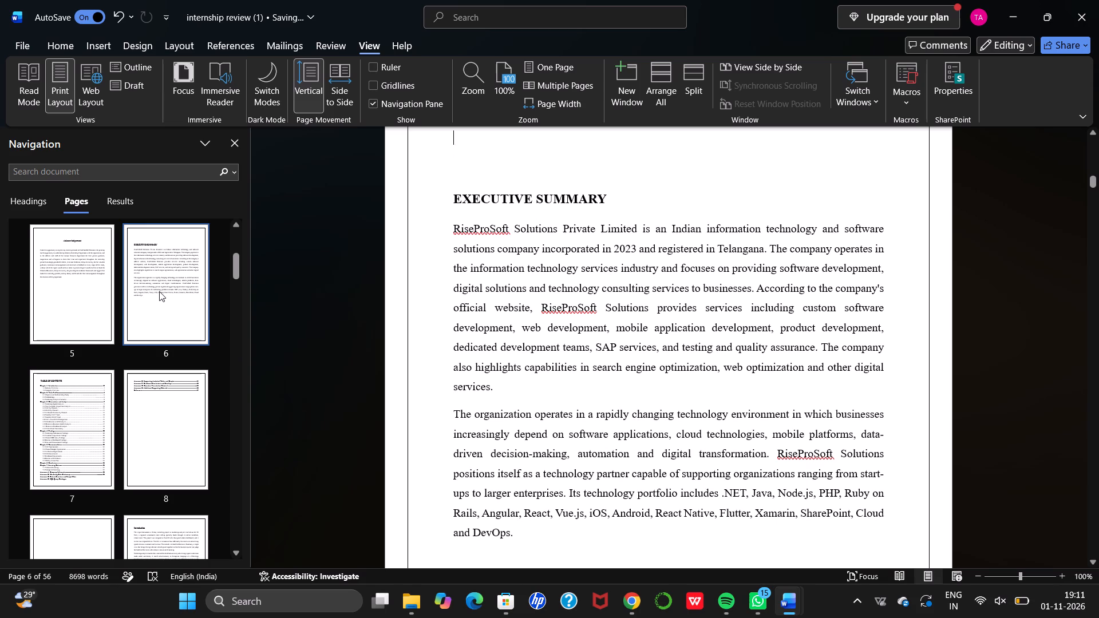
key(Delete)
key(Delete)
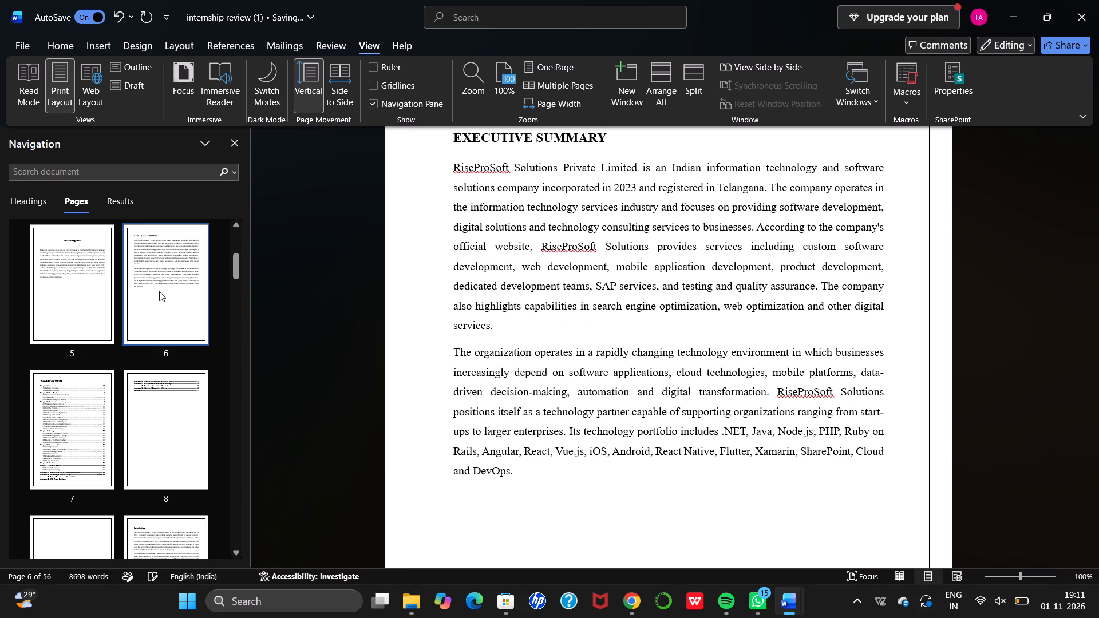
key(Delete)
key(Delete)
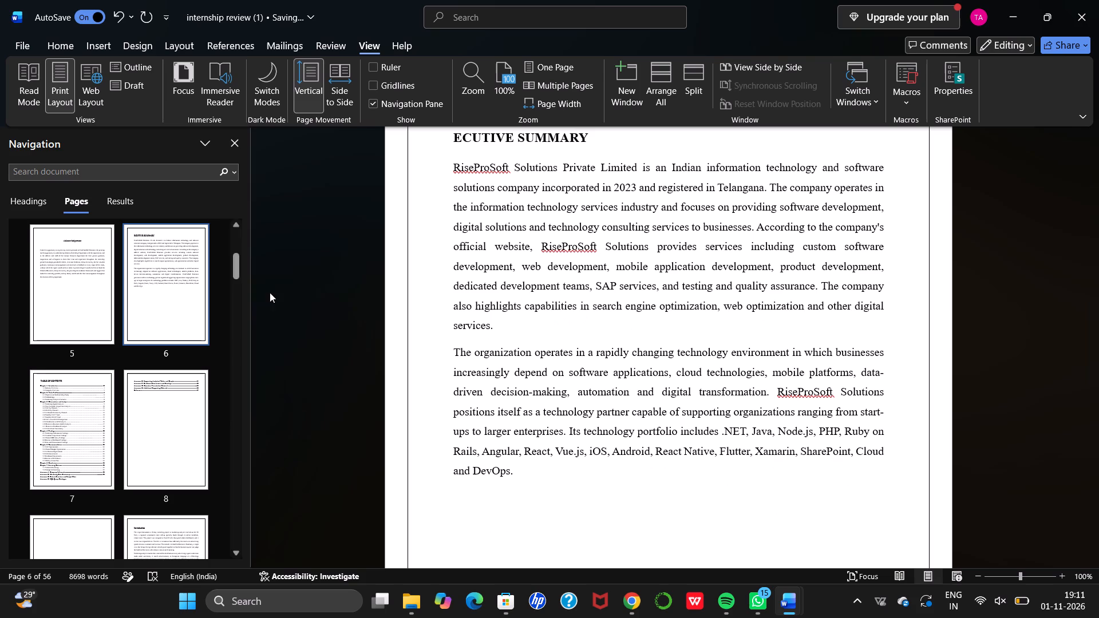
click(526, 481)
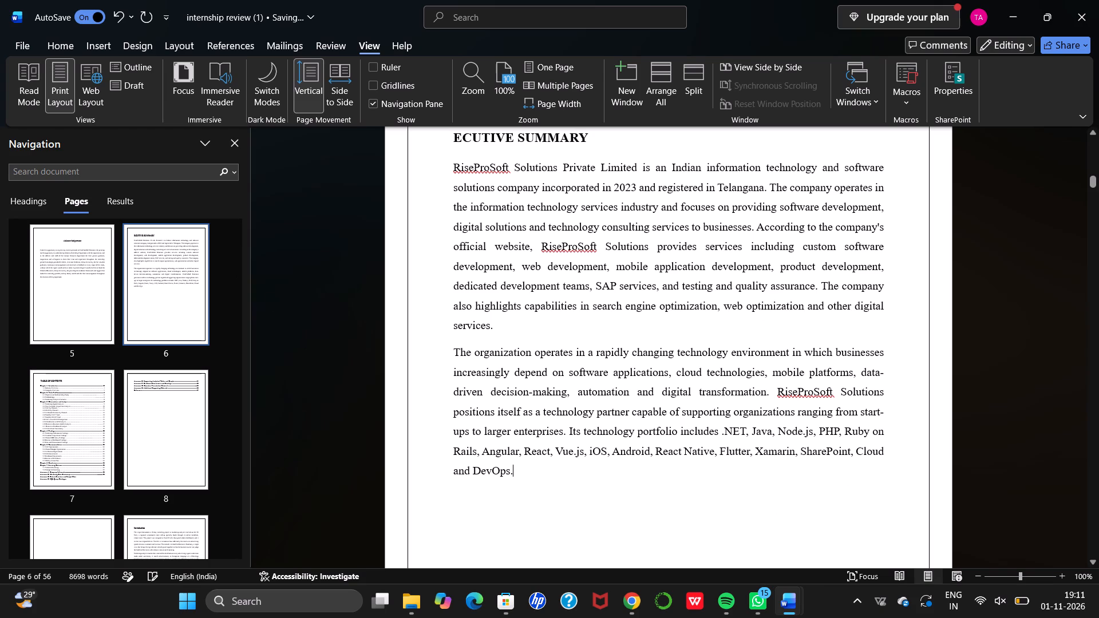
click(165, 286)
key(Delete)
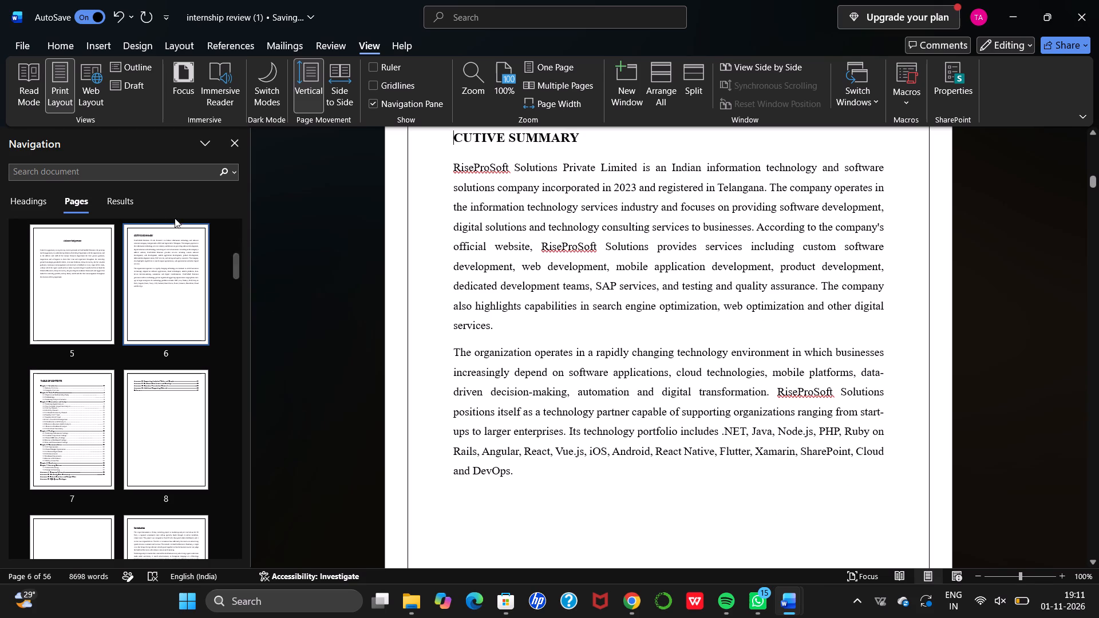
drag(455, 138, 514, 469)
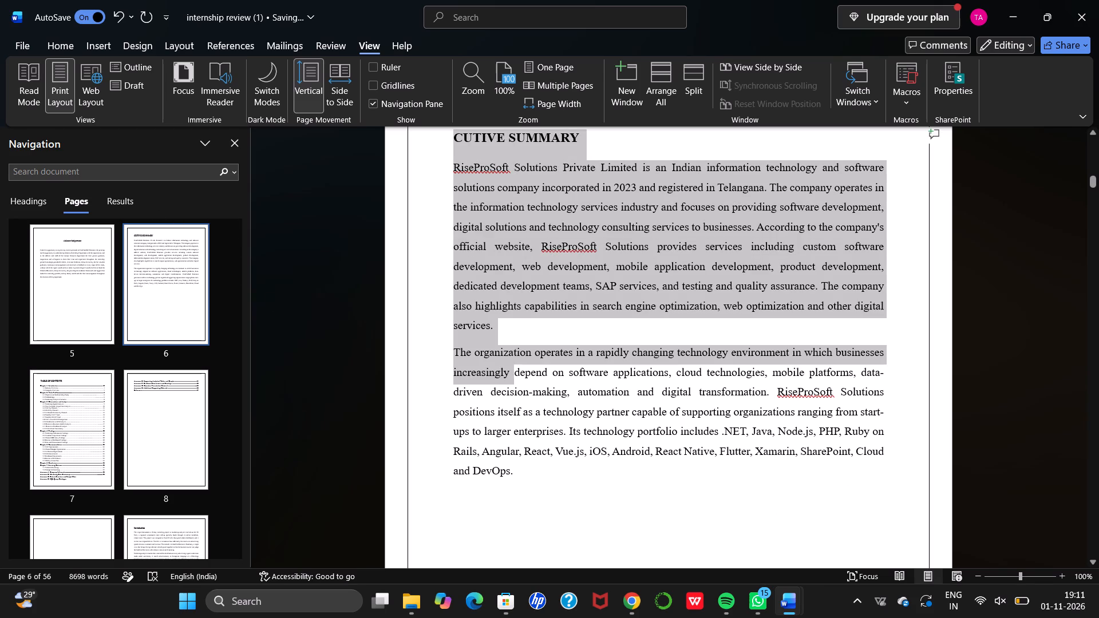
drag(514, 469, 513, 489)
key(Delete)
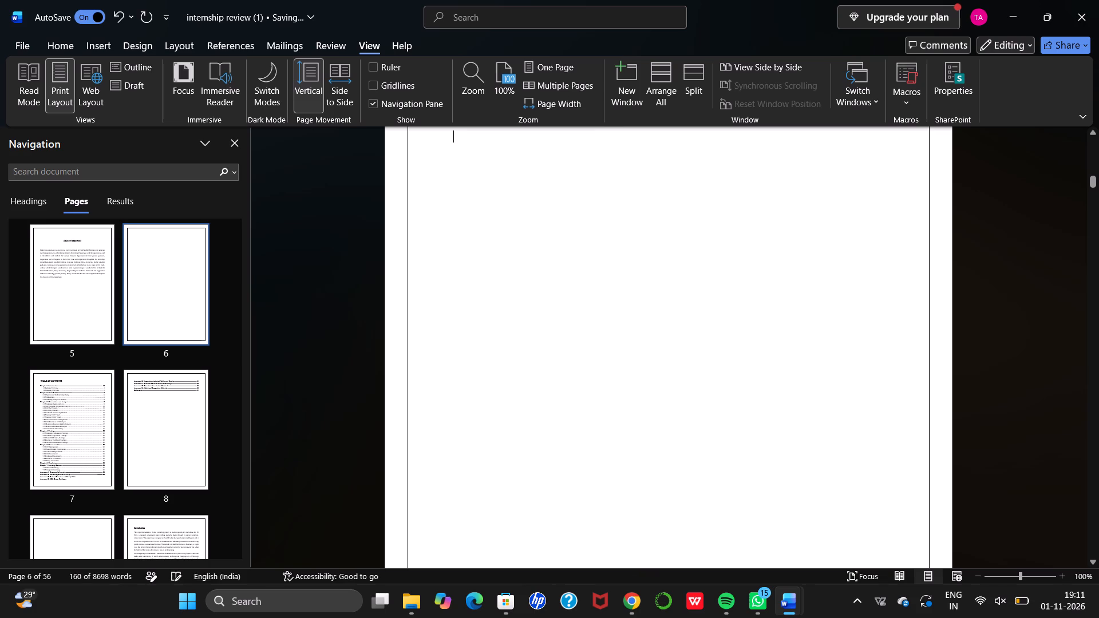
Remove the empty page between the Acknowledgement page and the table of contents.
click(153, 293)
key(Delete)
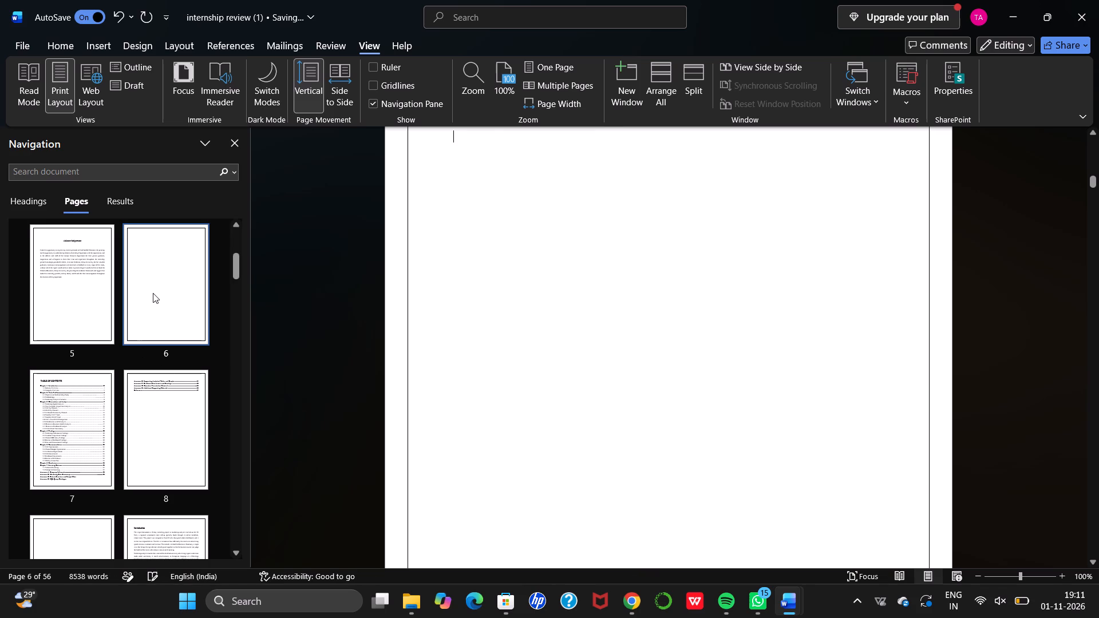
key(Delete)
key(Delete)
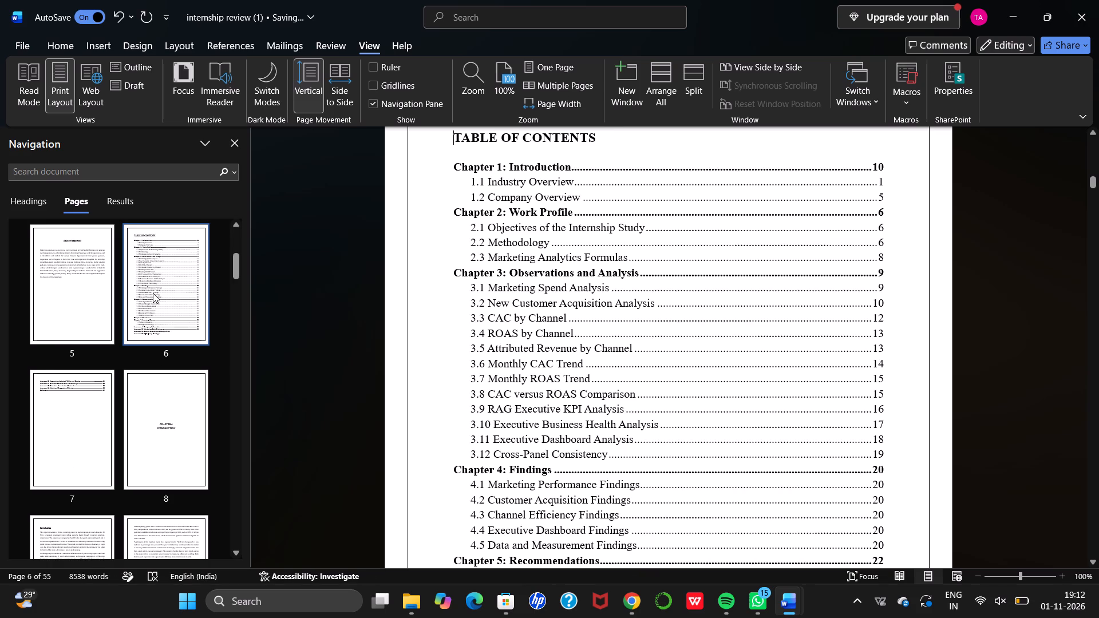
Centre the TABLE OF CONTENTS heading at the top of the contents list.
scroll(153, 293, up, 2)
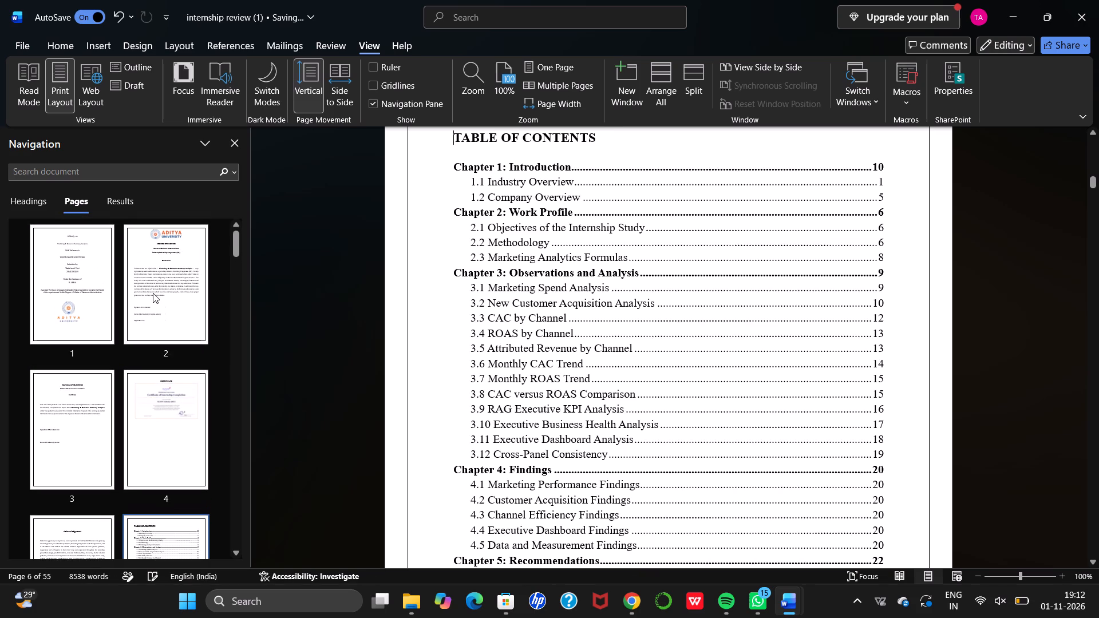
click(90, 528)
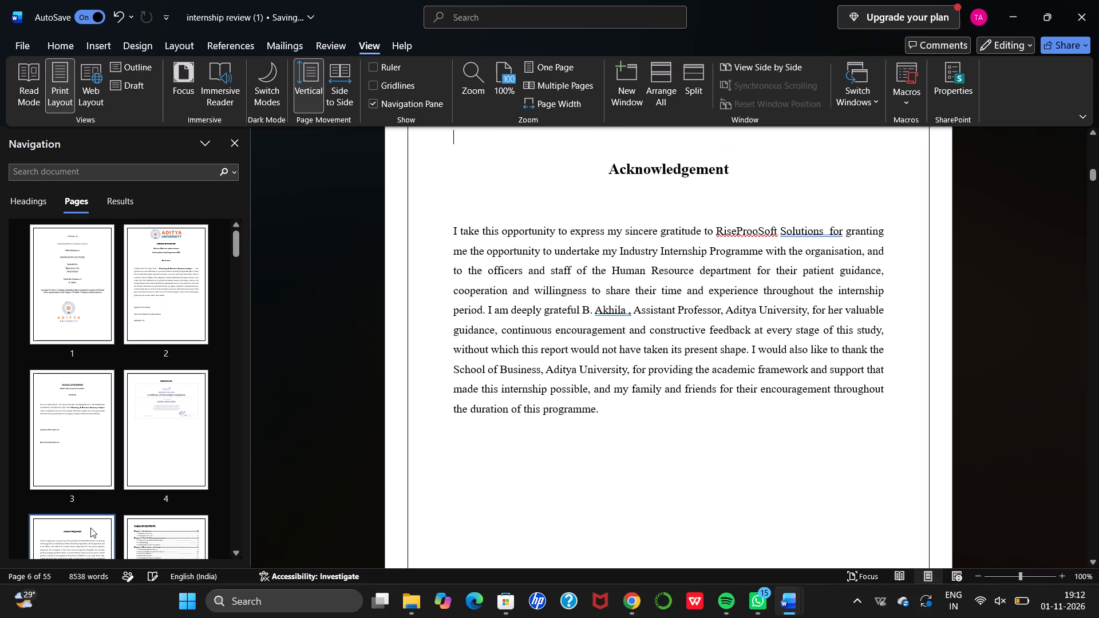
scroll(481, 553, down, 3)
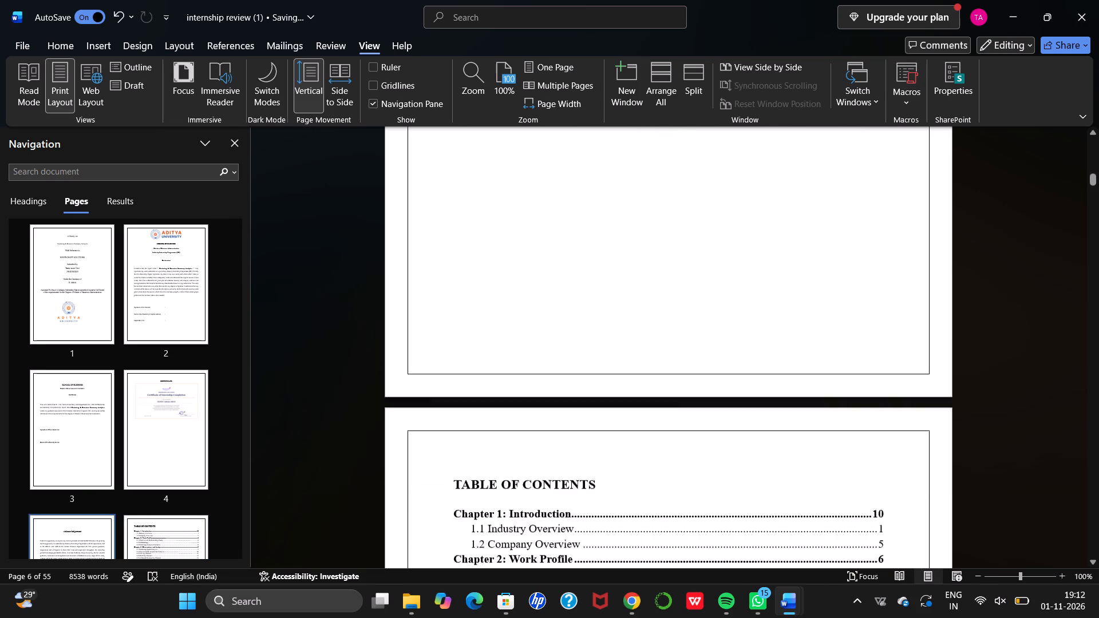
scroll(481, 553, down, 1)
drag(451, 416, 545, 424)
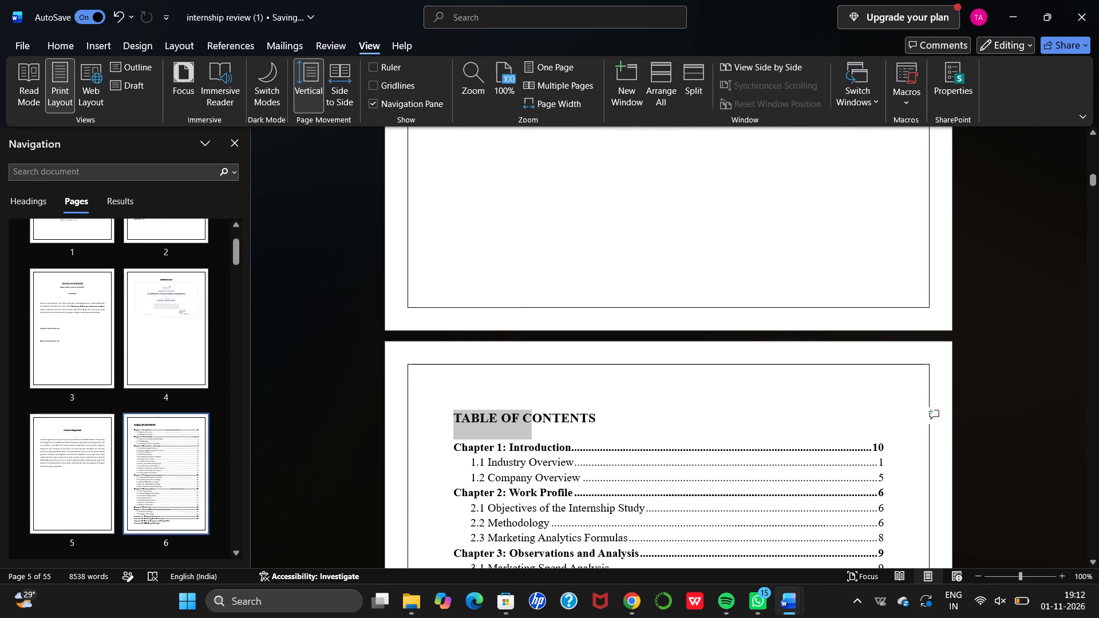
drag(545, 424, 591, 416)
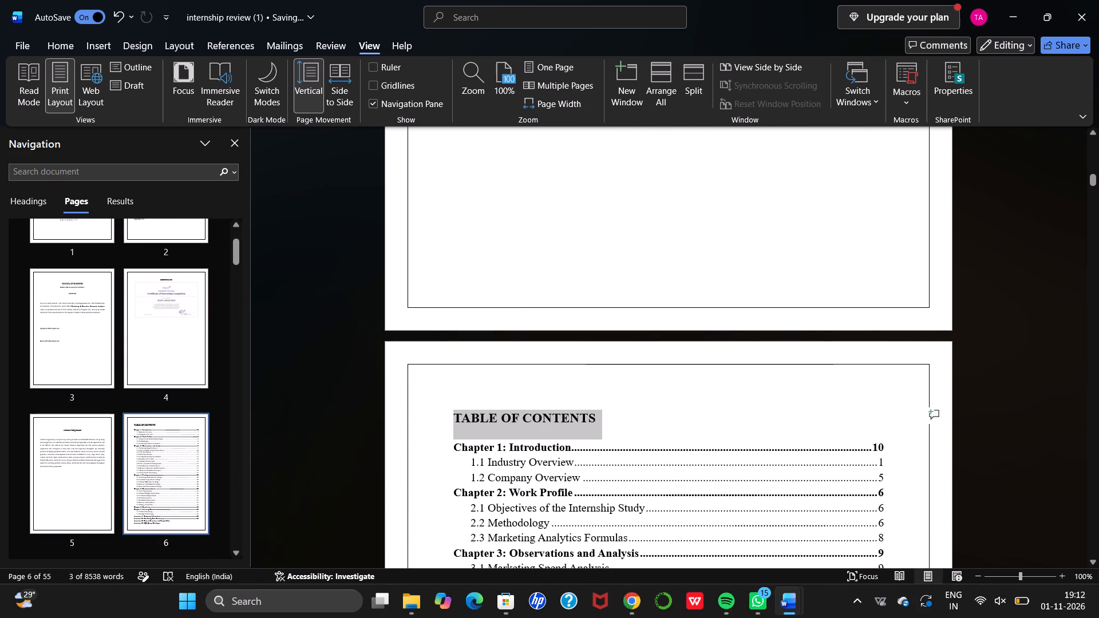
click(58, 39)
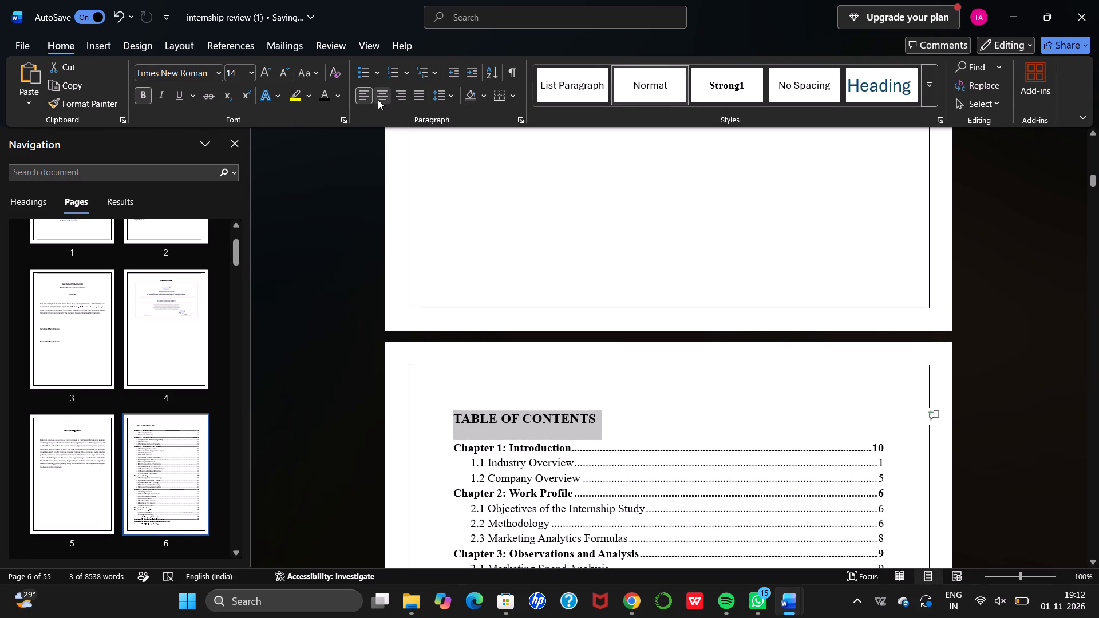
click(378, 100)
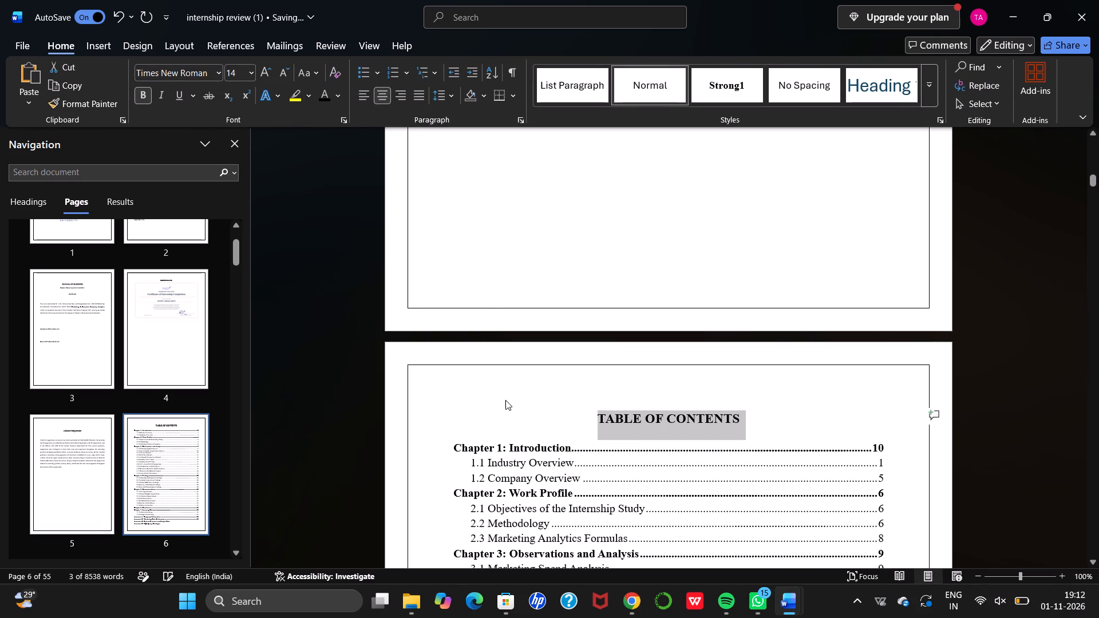
Add an empty paragraph below the end of the contents list, before the CHAPTER-1 INTRODUCTION title page.
scroll(505, 400, down, 5)
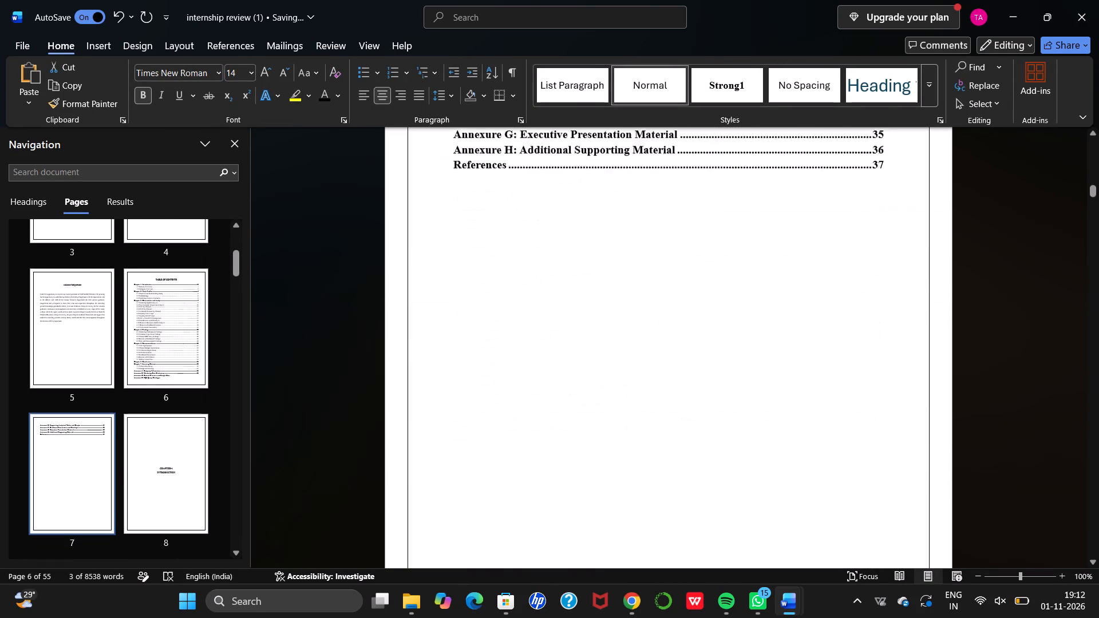
scroll(505, 400, down, 6)
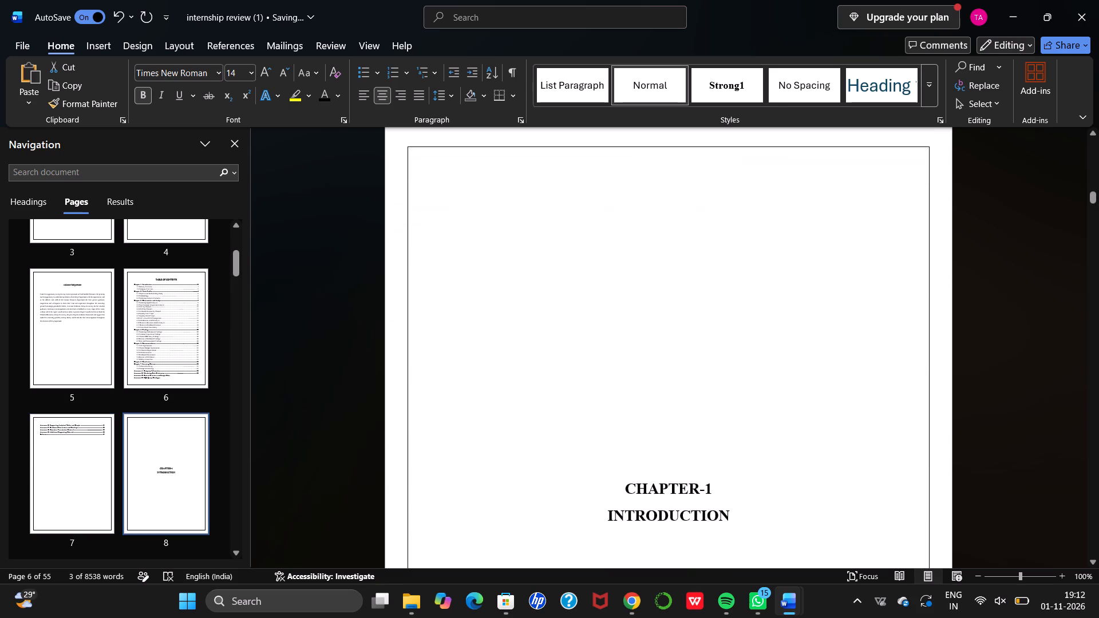
scroll(505, 400, down, 3)
click(505, 400)
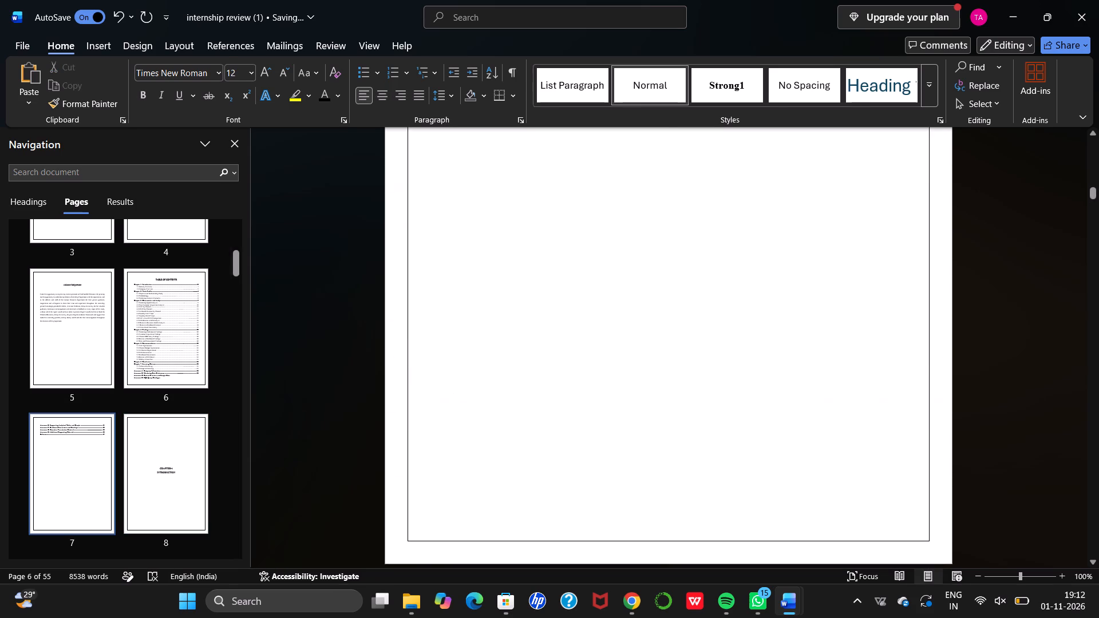
key(Return)
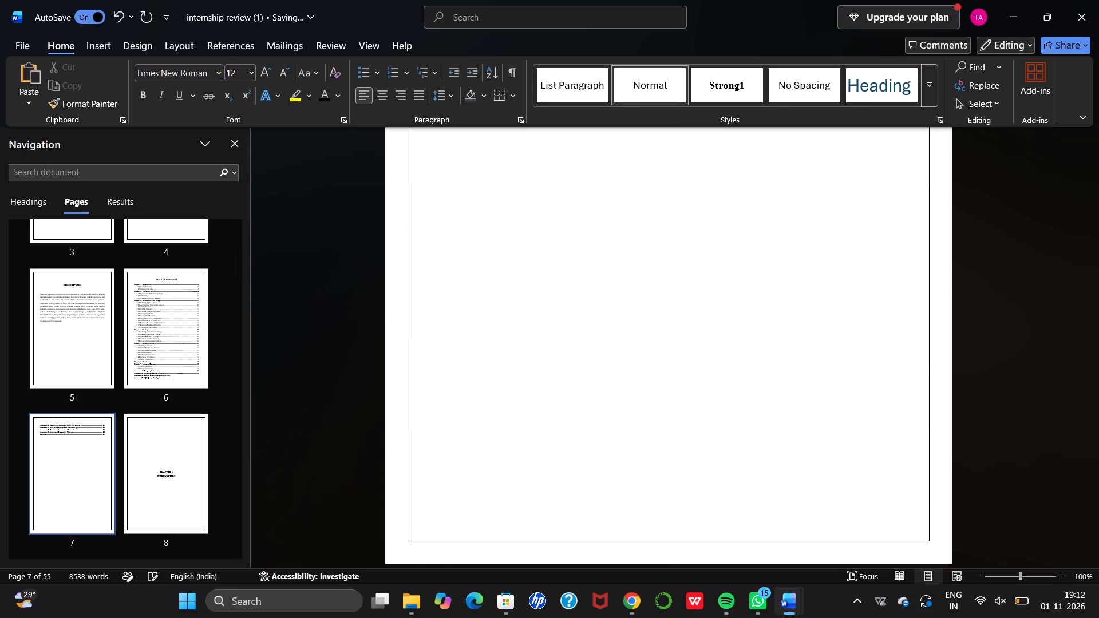
Check the page layout between the last contents entries and the CHAPTER-1 INTRODUCTION title page.
scroll(505, 400, down, 3)
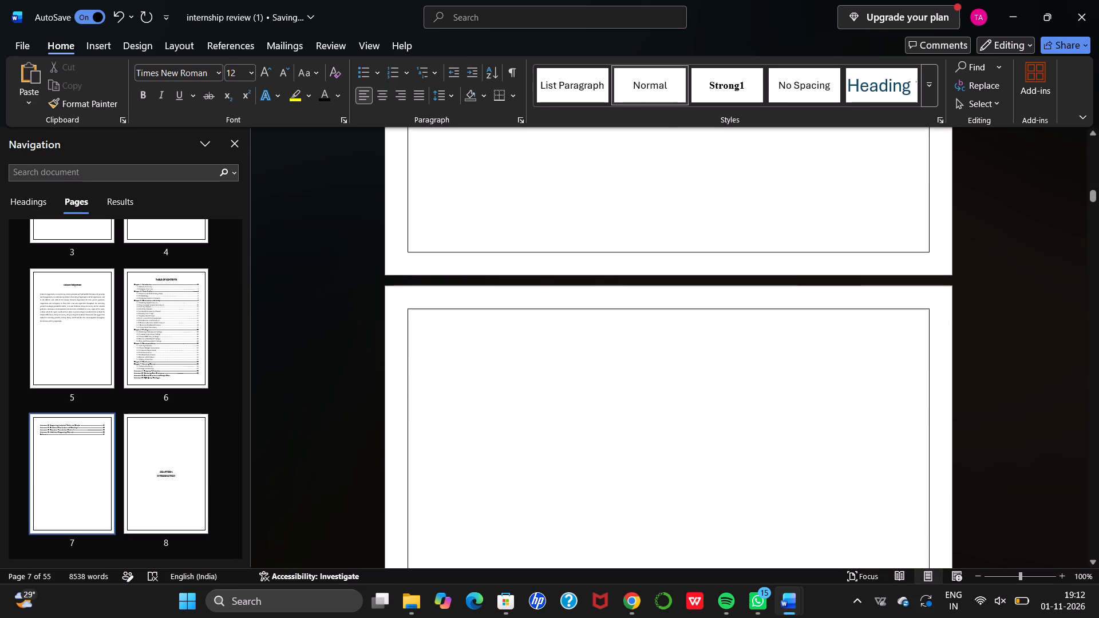
scroll(505, 400, down, 3)
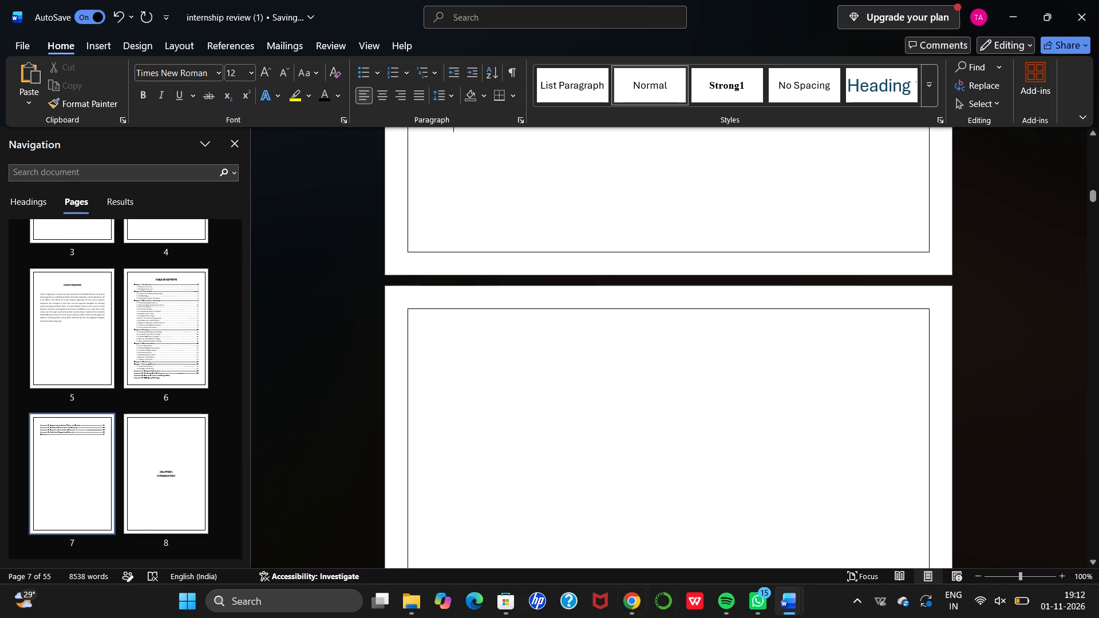
scroll(691, 413, down, 3)
scroll(560, 432, down, 10)
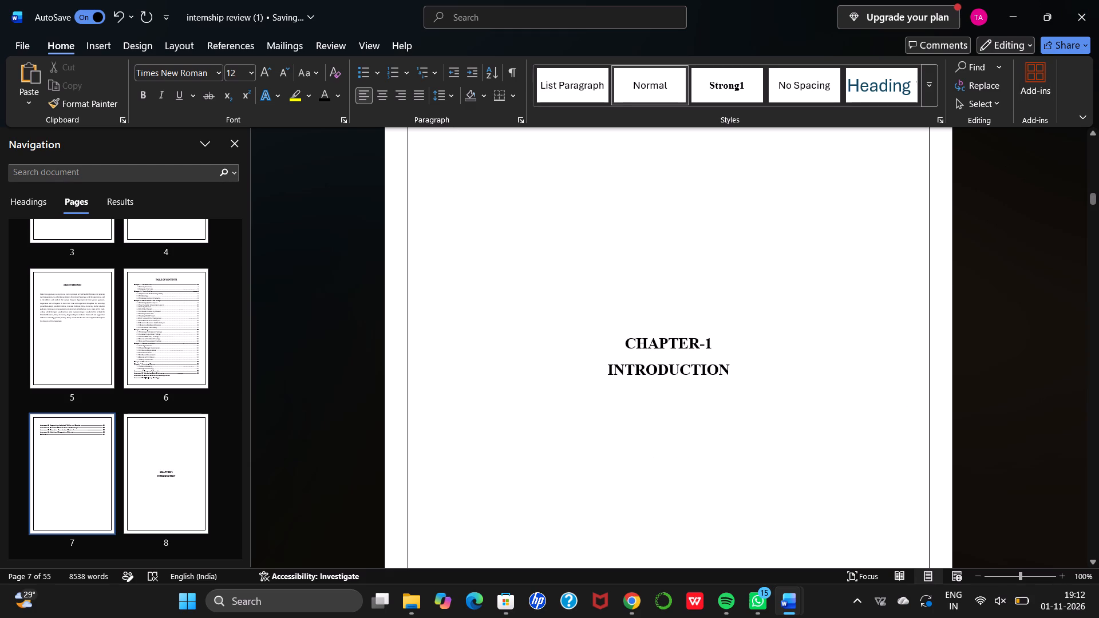
scroll(989, 239, up, 4)
scroll(989, 239, down, 3)
scroll(989, 239, up, 4)
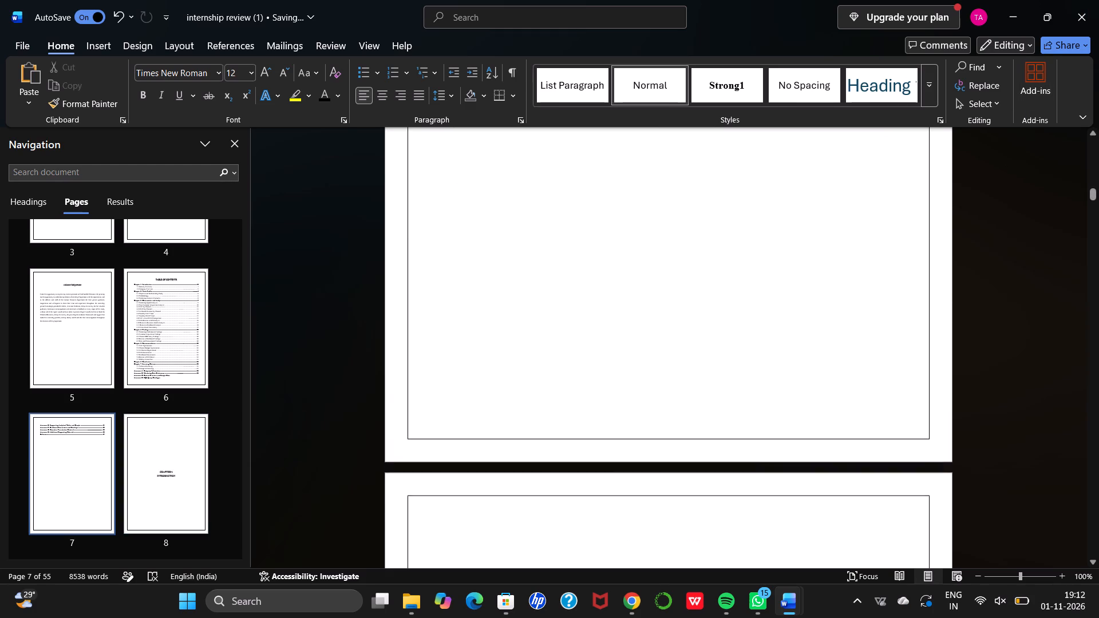
scroll(989, 239, up, 5)
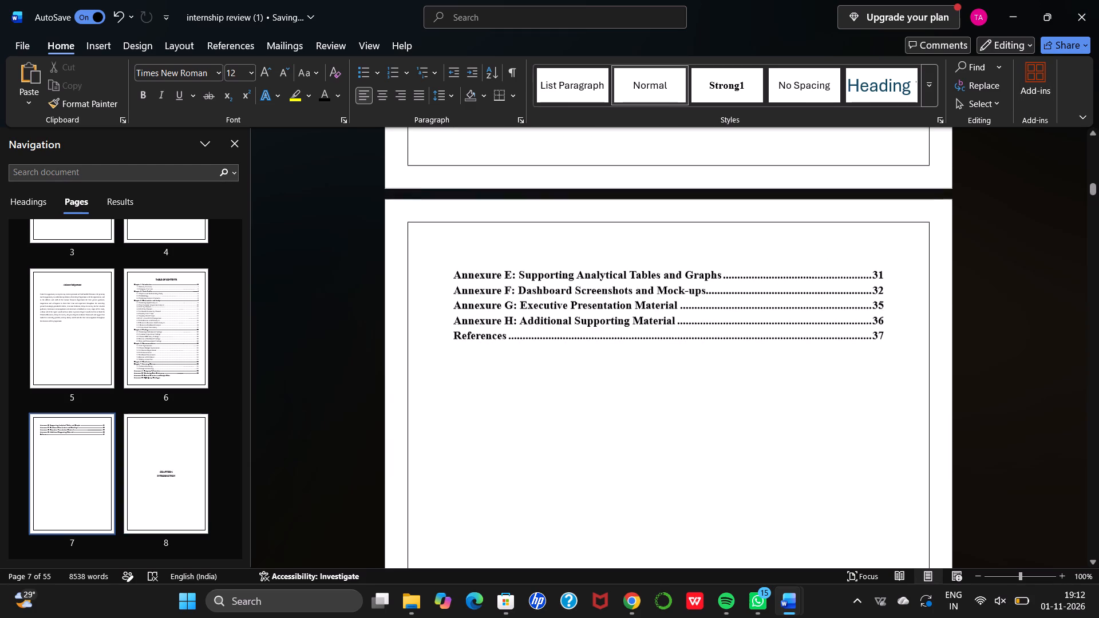
scroll(989, 239, down, 4)
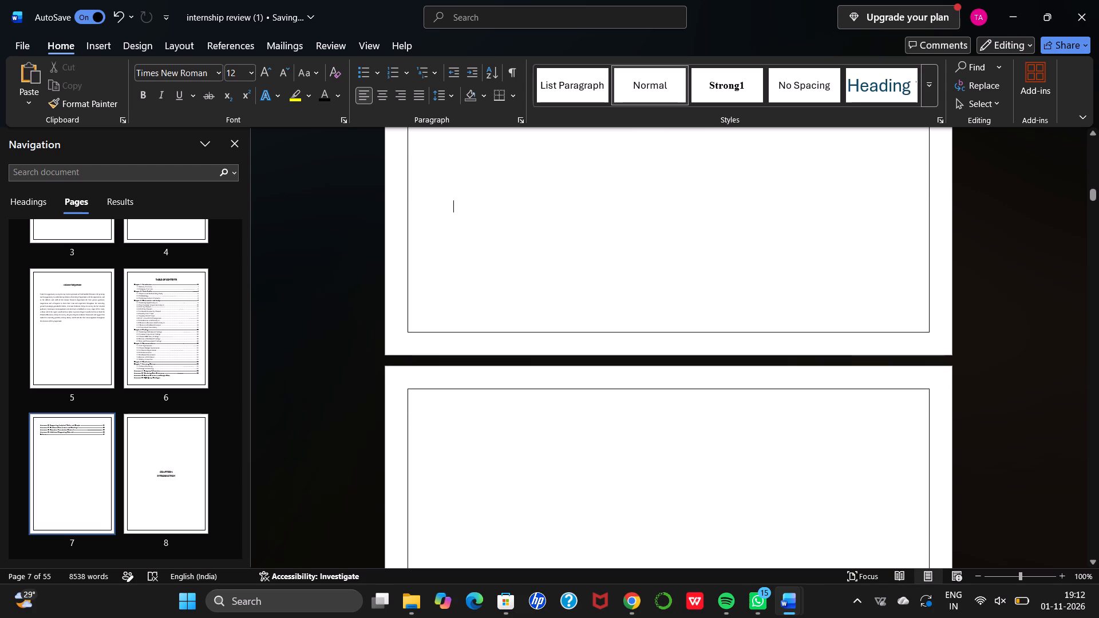
scroll(989, 239, down, 2)
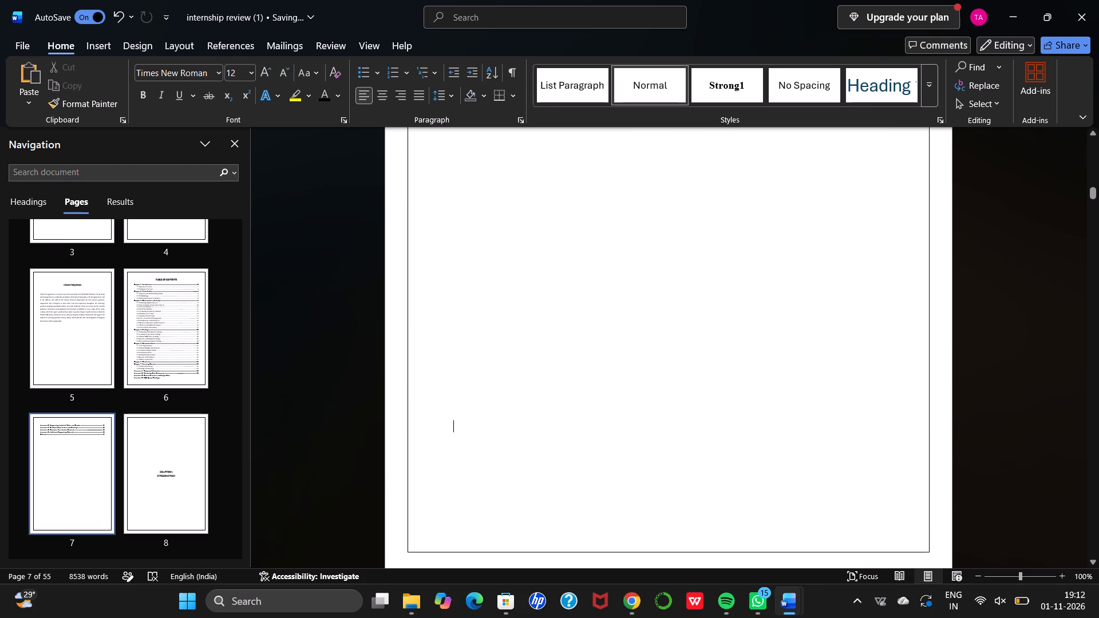
scroll(989, 239, down, 1)
scroll(989, 239, up, 1)
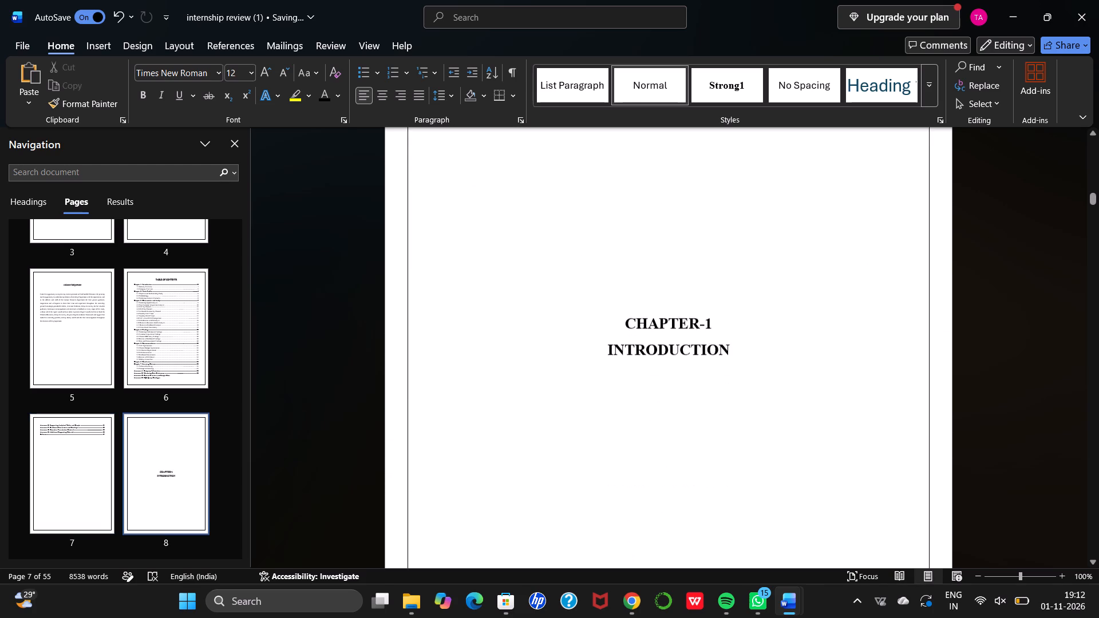
scroll(989, 239, up, 1)
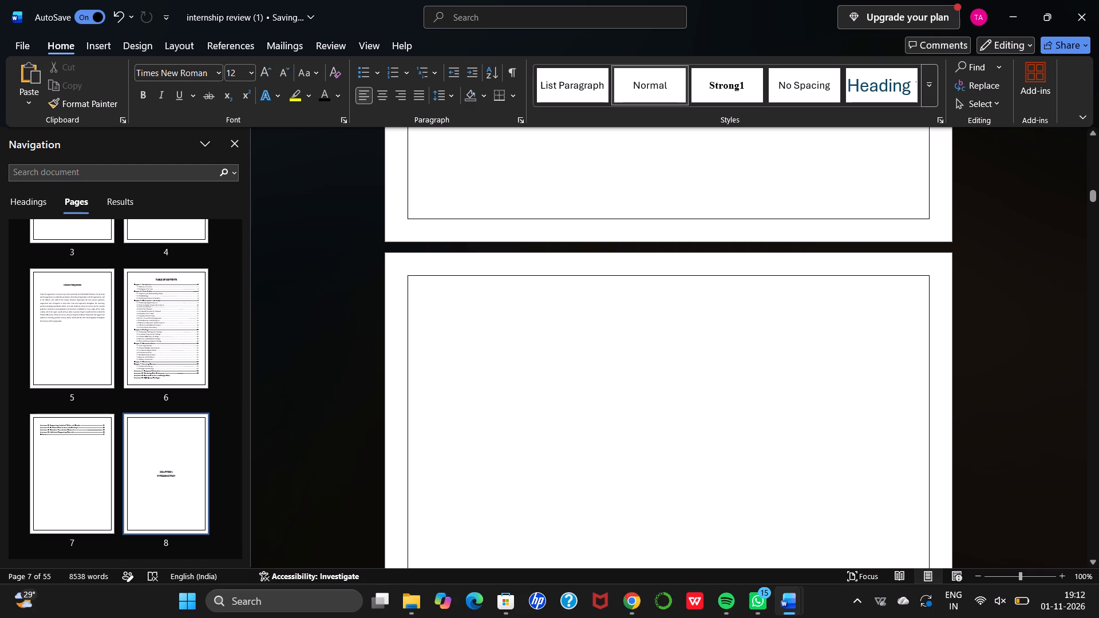
Check the page layout from the Acknowledgement through the contents list and Executive Summary to the CHAPTER-1 INTRODUCTION title page.
click(100, 43)
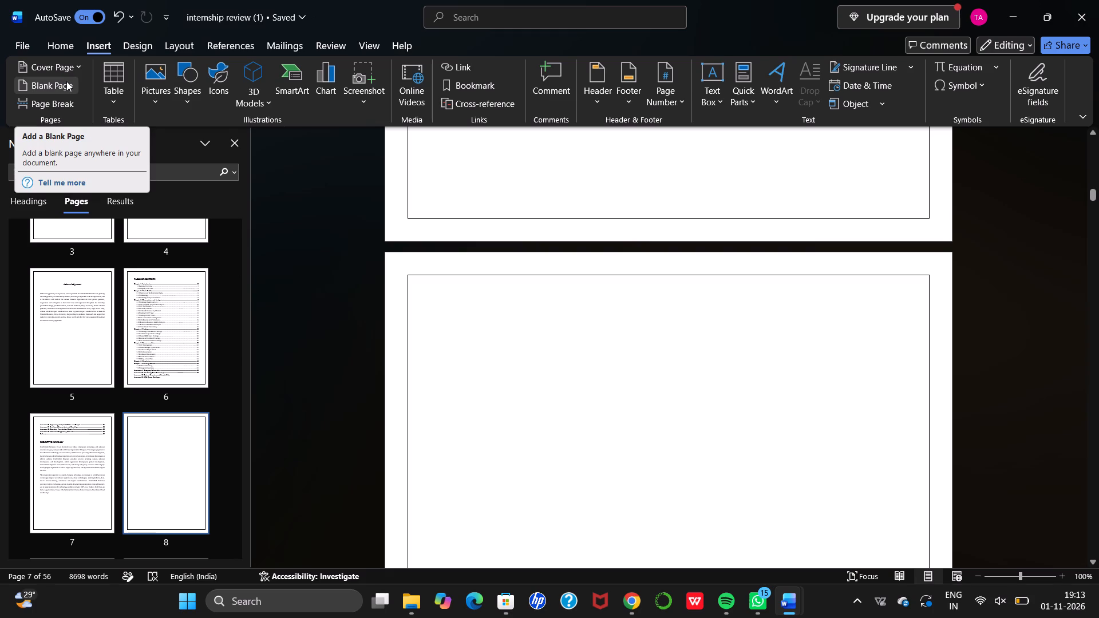
click(531, 189)
scroll(531, 189, up, 4)
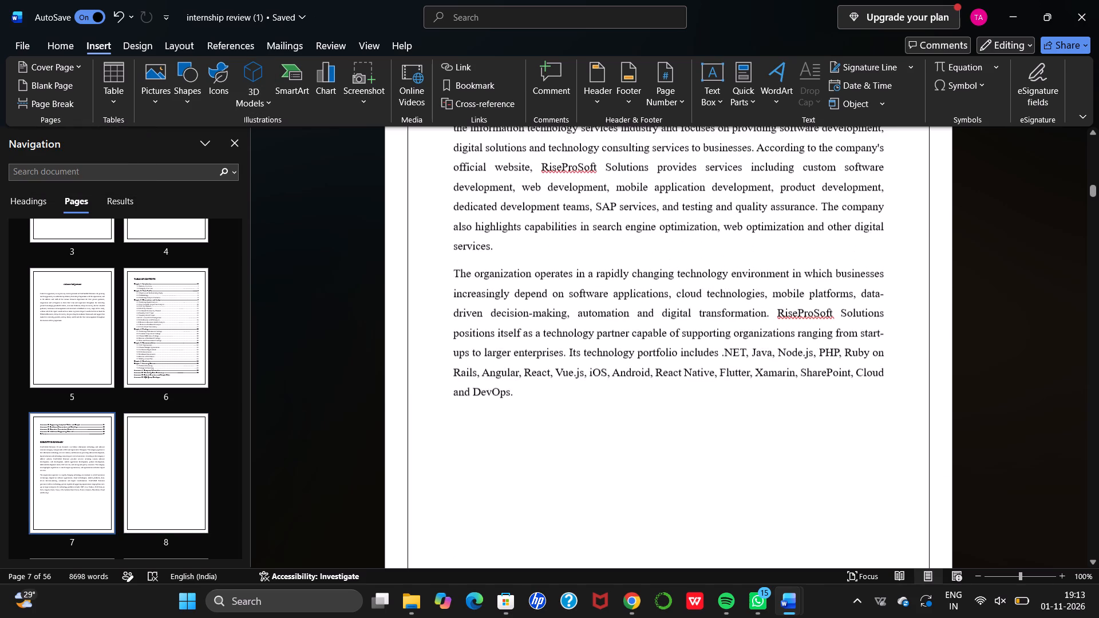
scroll(531, 189, up, 2)
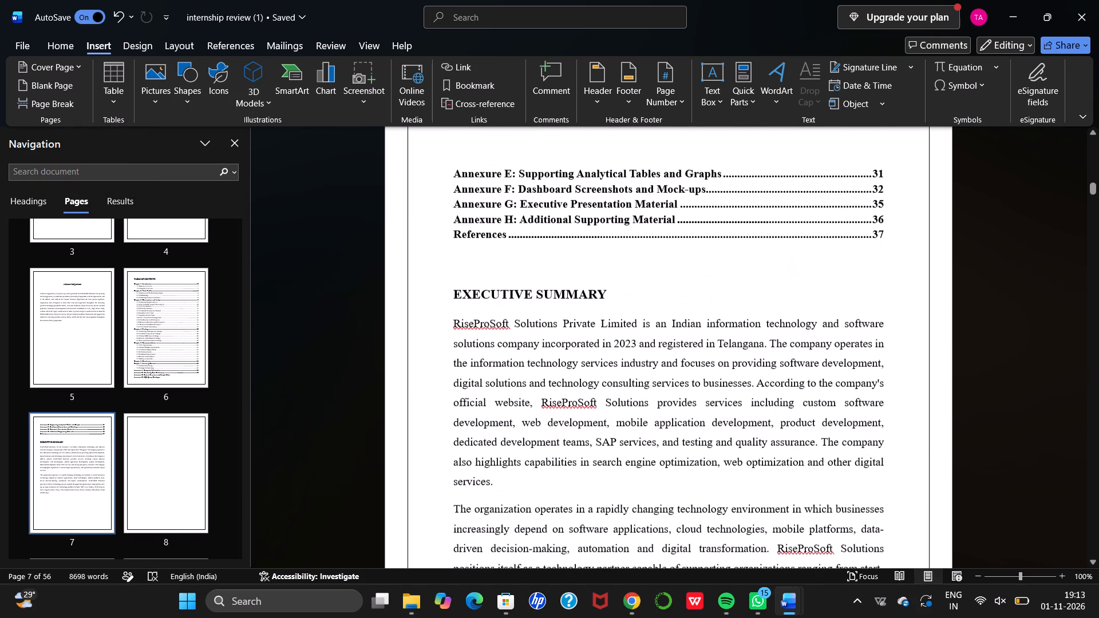
scroll(531, 189, up, 2)
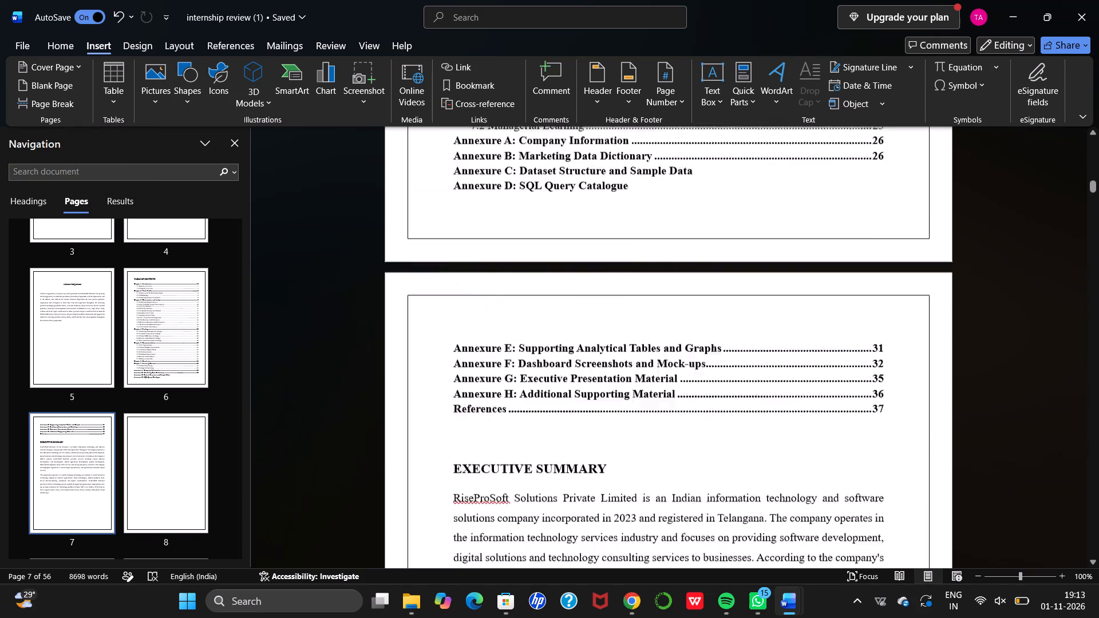
scroll(531, 189, up, 8)
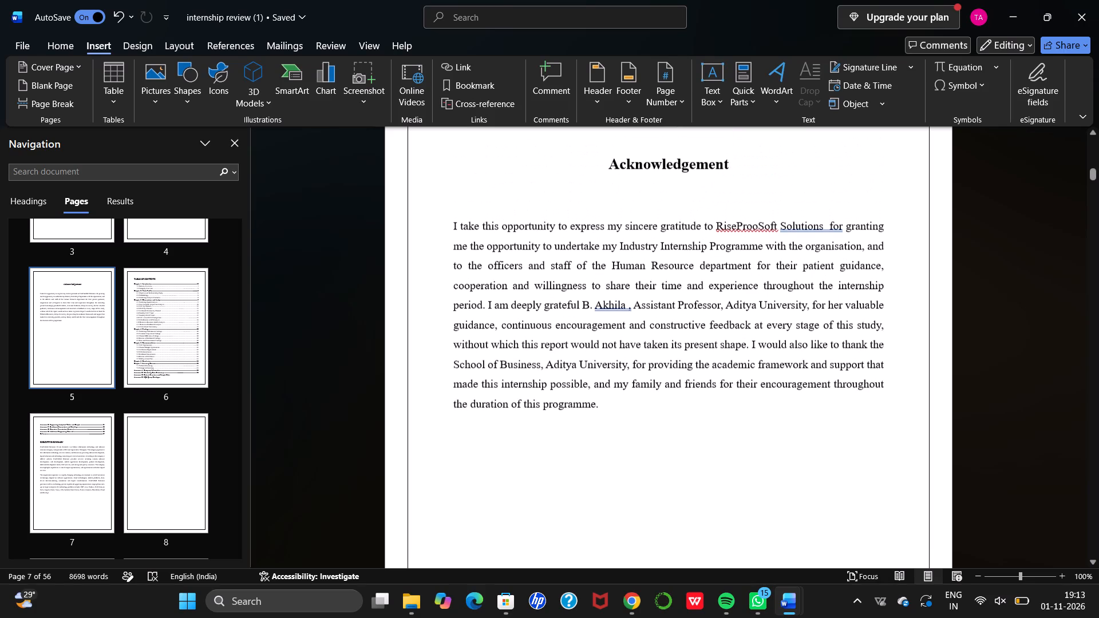
scroll(531, 189, down, 9)
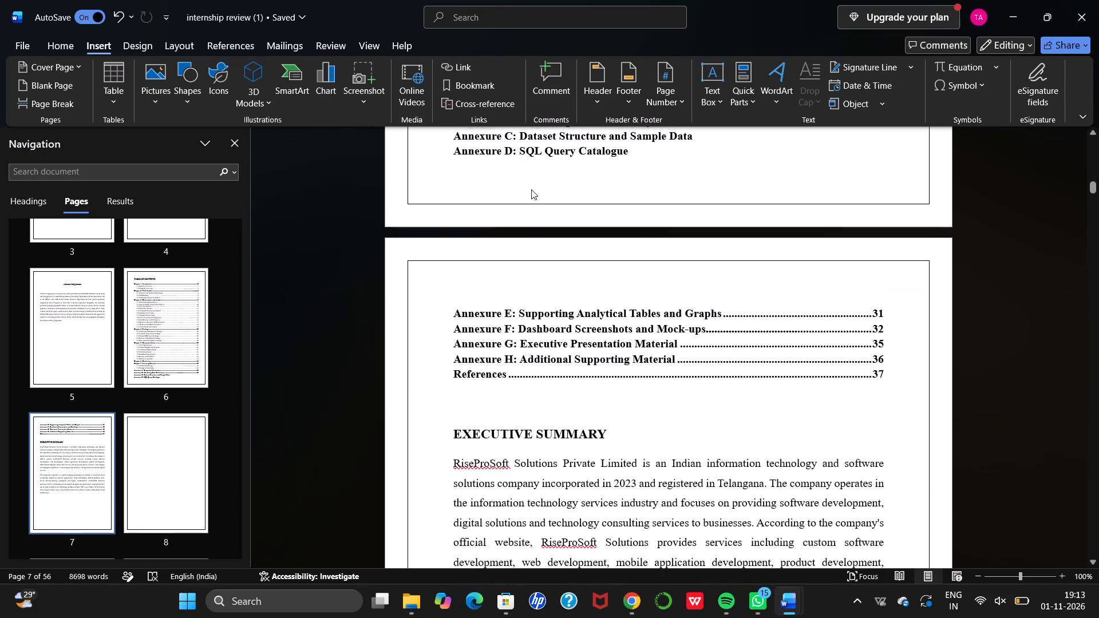
scroll(531, 189, down, 4)
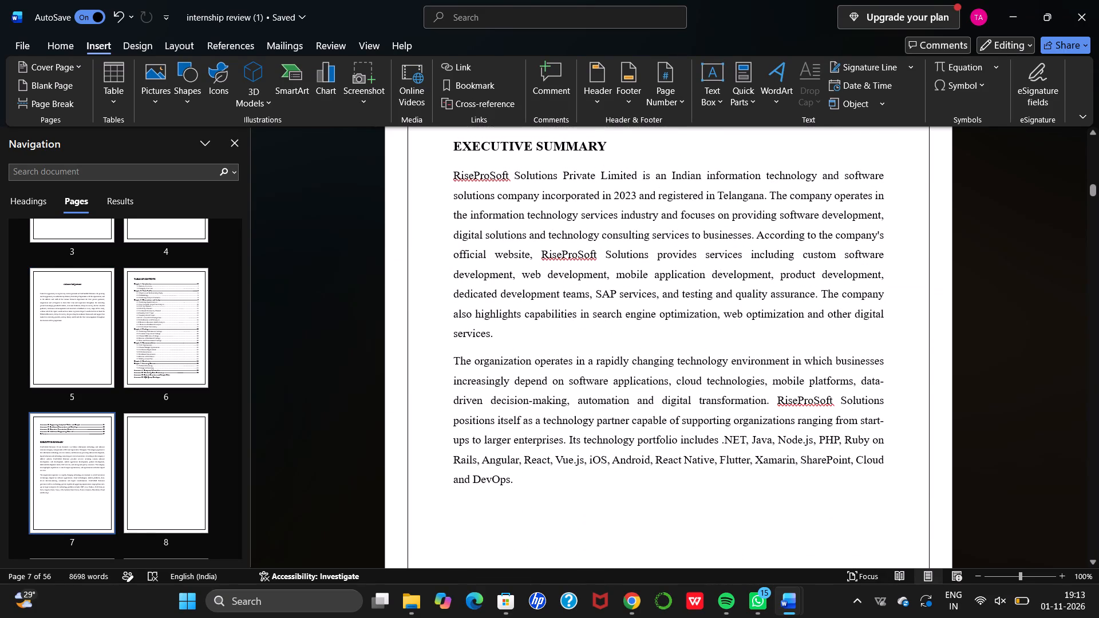
scroll(669, 474, down, 2)
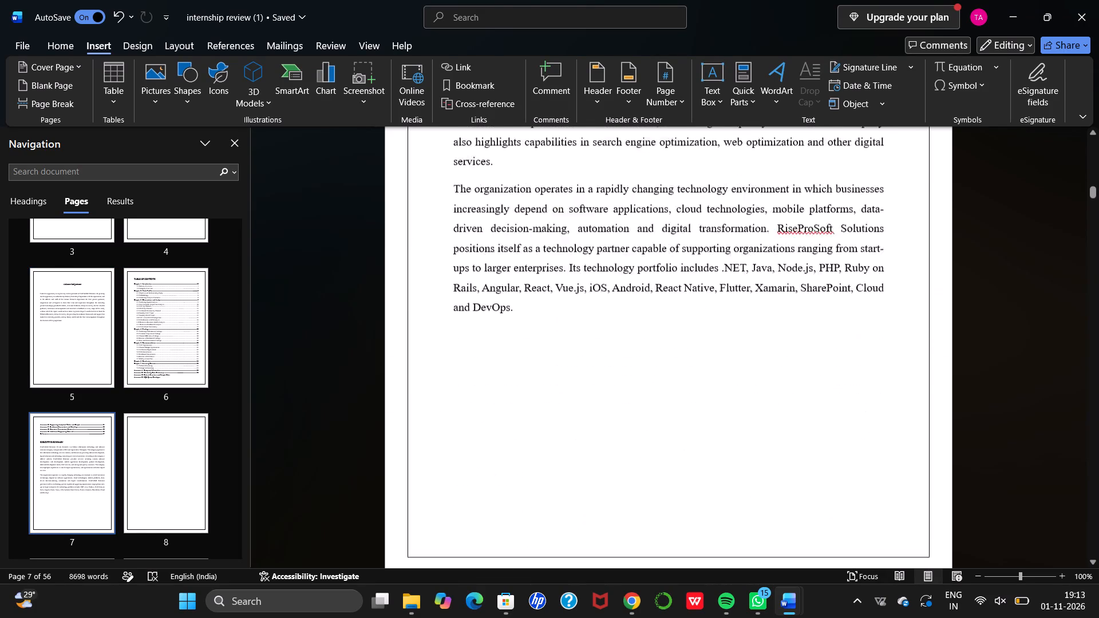
scroll(669, 474, down, 7)
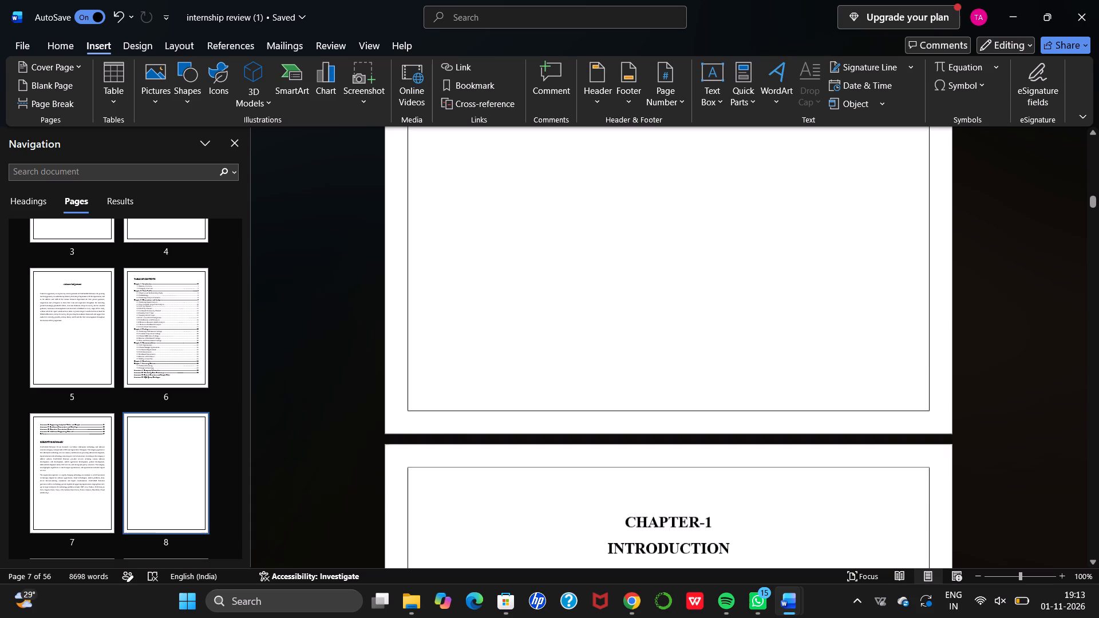
scroll(669, 474, down, 6)
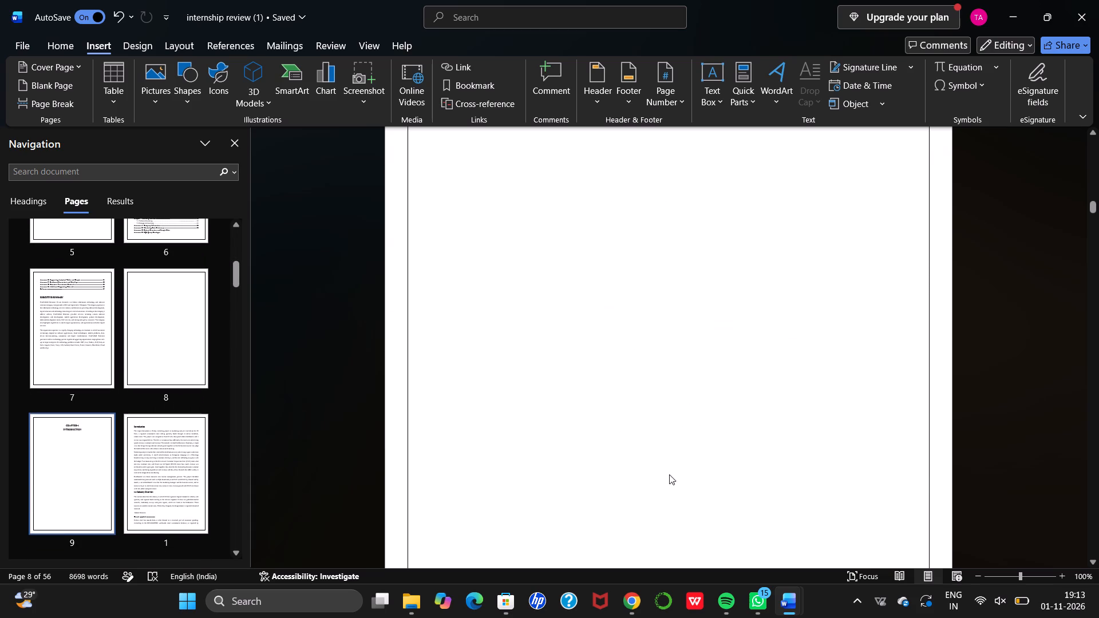
scroll(669, 474, down, 3)
scroll(669, 474, up, 9)
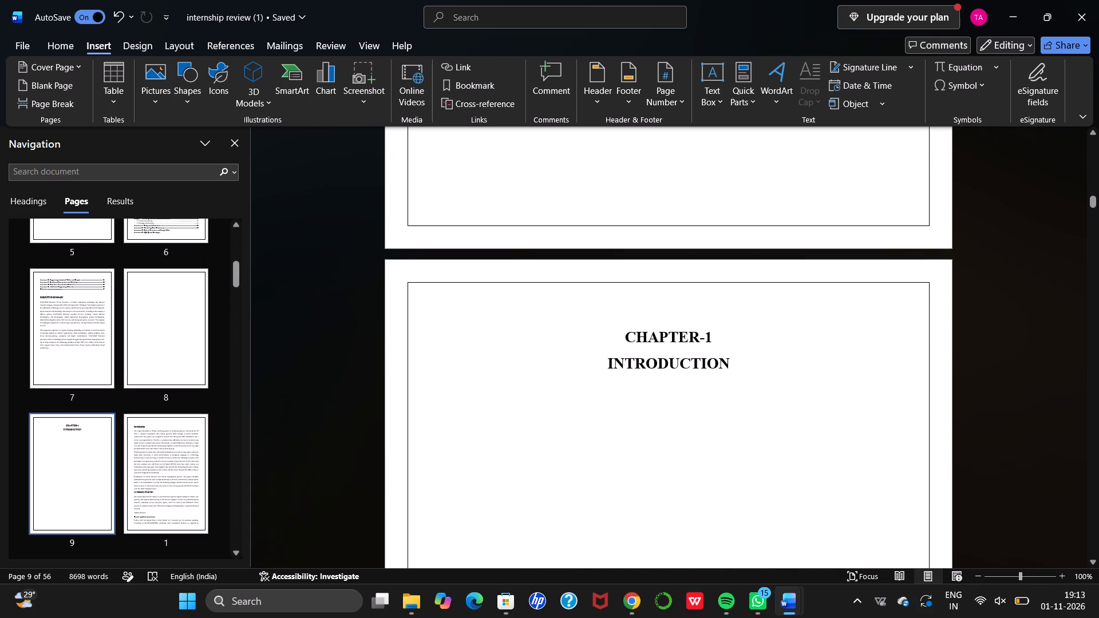
scroll(669, 474, up, 13)
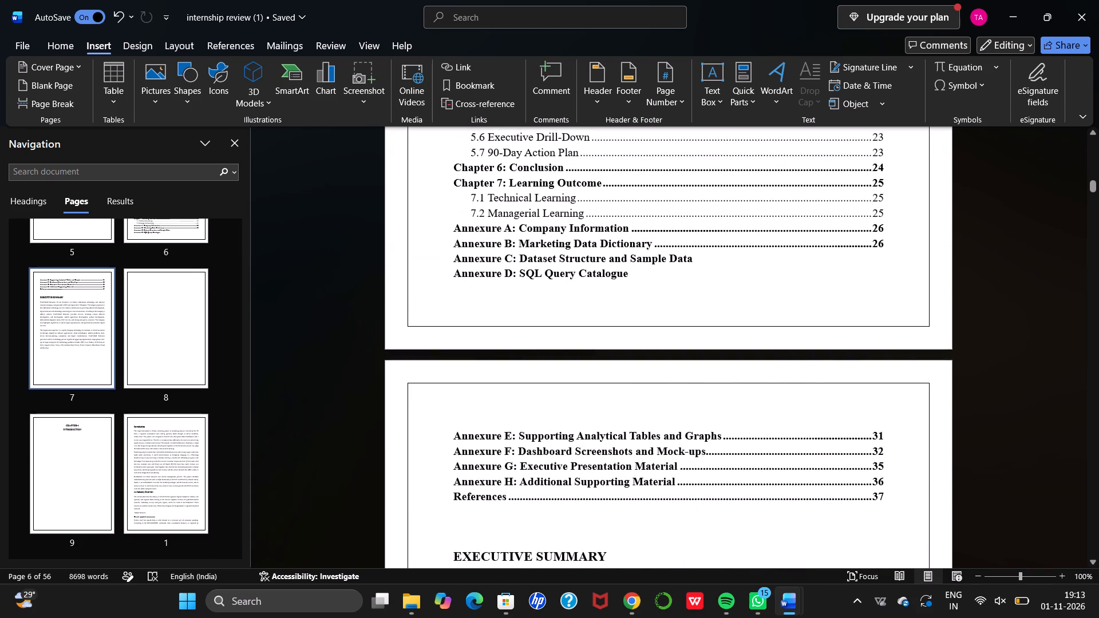
scroll(669, 474, down, 2)
scroll(471, 319, down, 1)
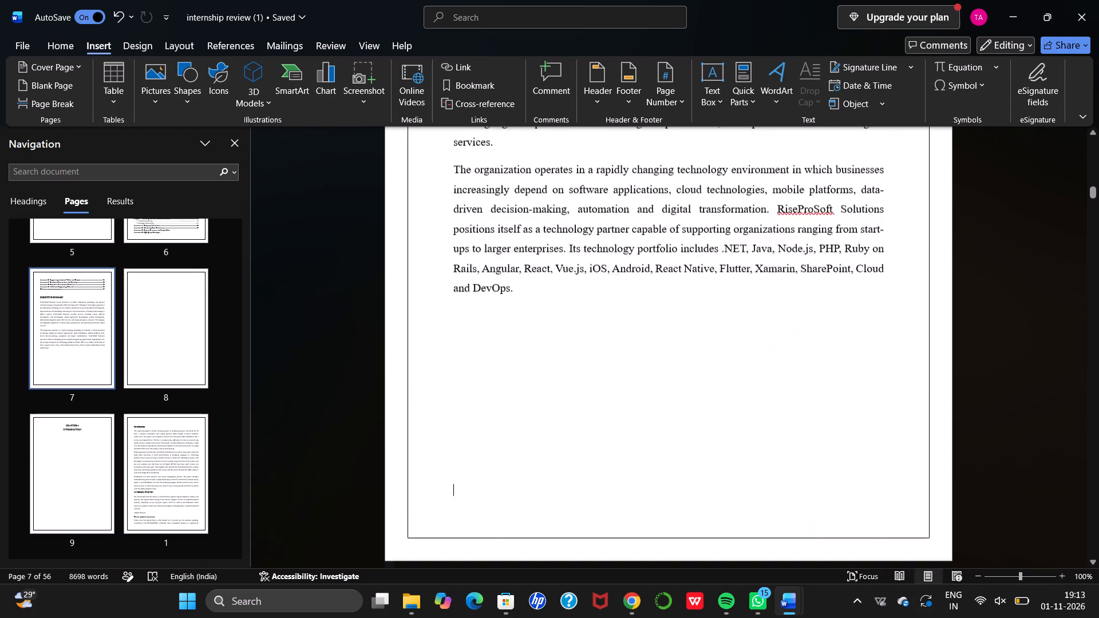
scroll(471, 319, down, 3)
Paste the copied Executive Summary section onto the blank page before the CHAPTER-1 INTRODUCTION title page.
click(471, 325)
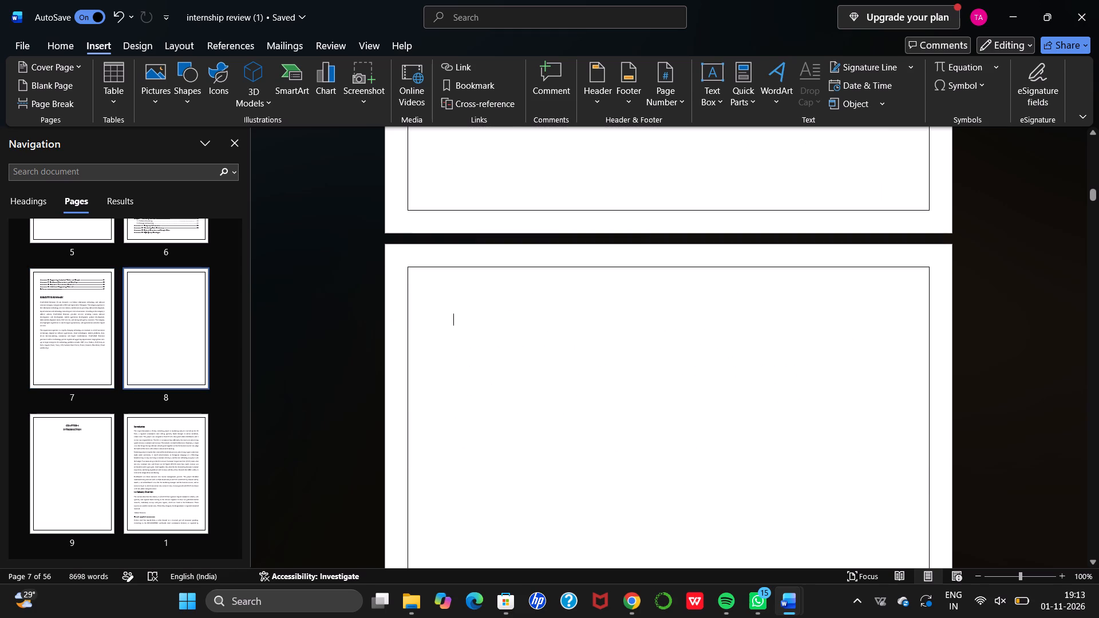
key(ctrl+v)
Delete the first copy of the Executive Summary, heading and both paragraphs, directly below the References entry of the contents list.
scroll(471, 325, up, 1)
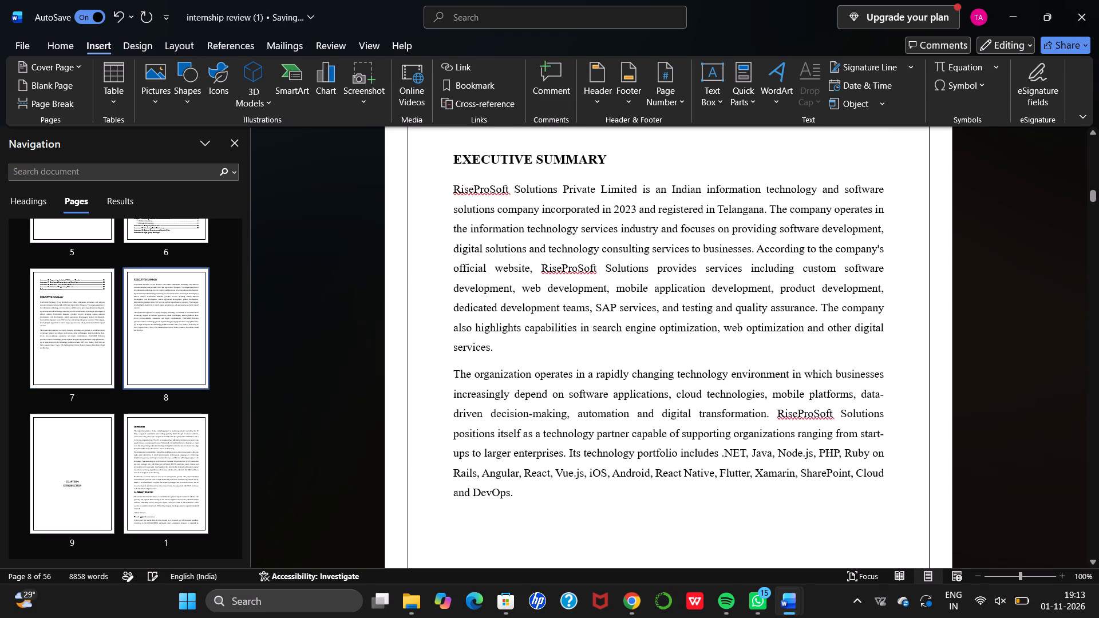
scroll(471, 325, up, 4)
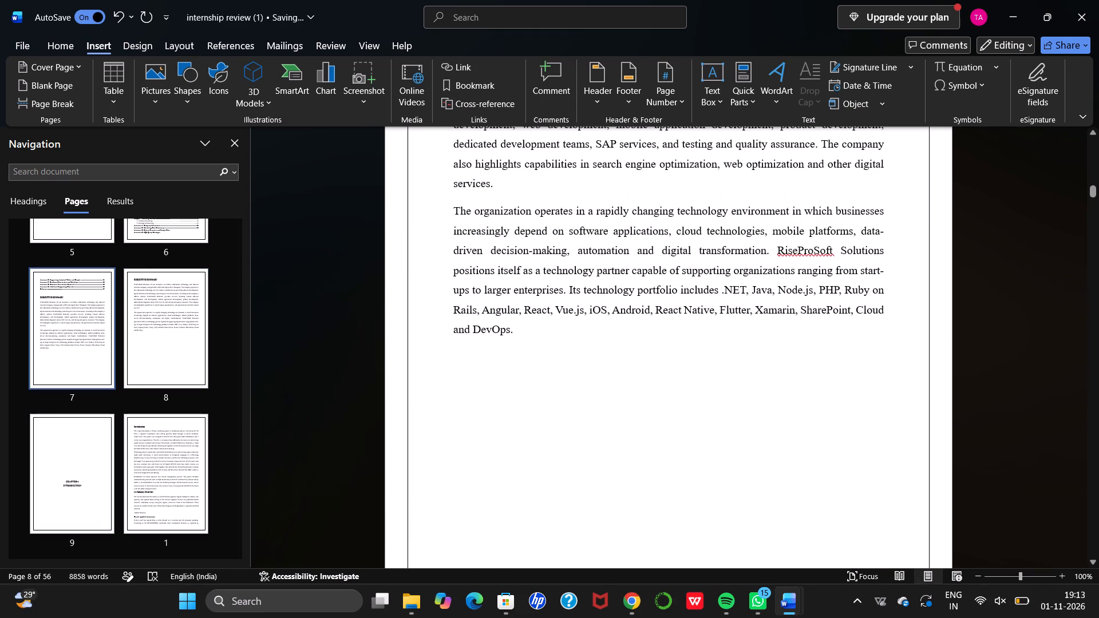
drag(517, 324, 448, 122)
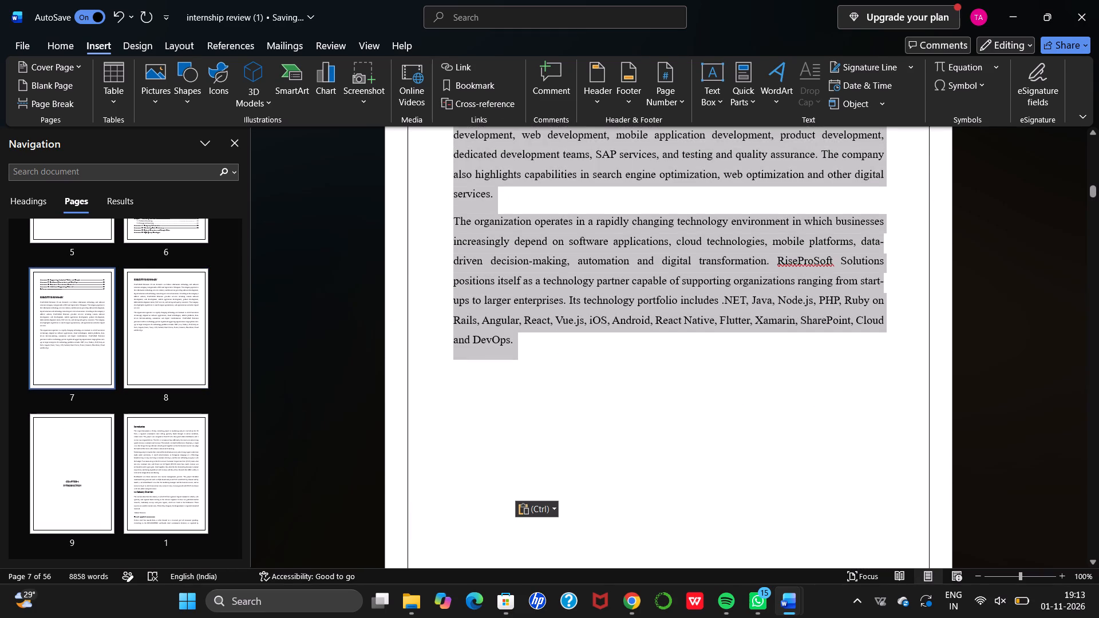
drag(448, 122, 428, 203)
key(BackSpace)
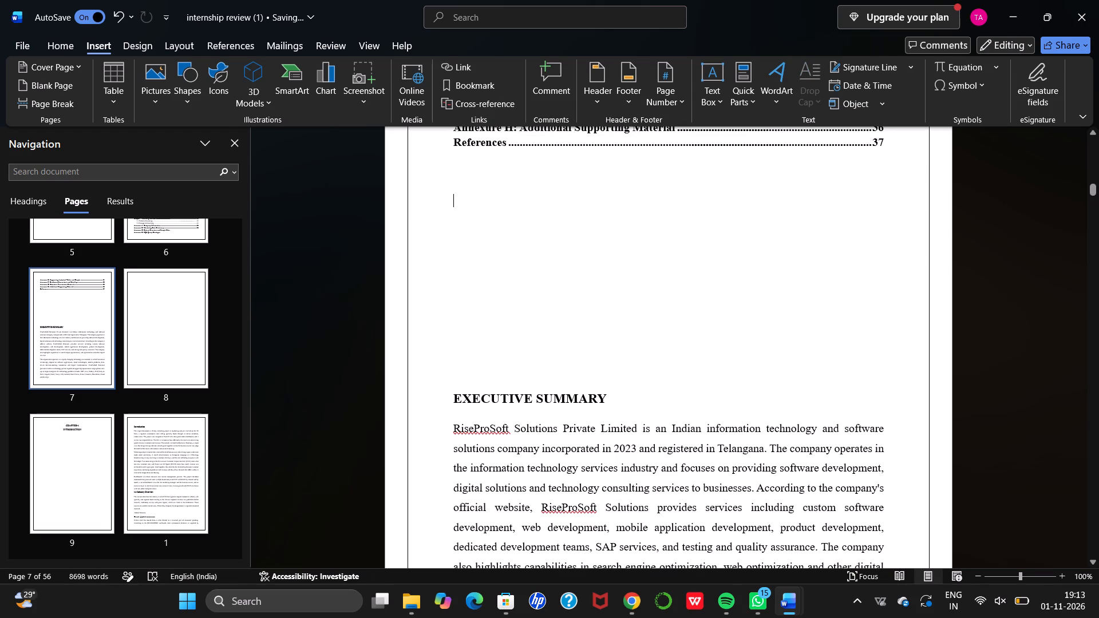
Insert empty lines before the remaining EXECUTIVE SUMMARY heading so it starts at the top of the page after the contents list.
click(451, 399)
key(Return)
key(Return)
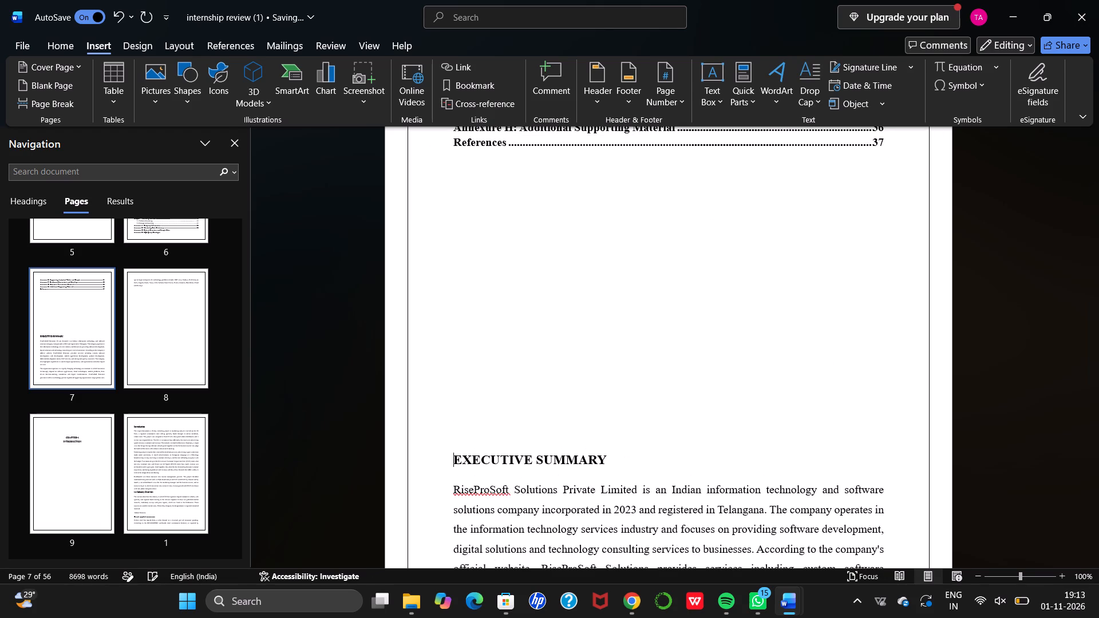
key(Return)
key(Return)
key(Return)
key(Return)
key(Return)
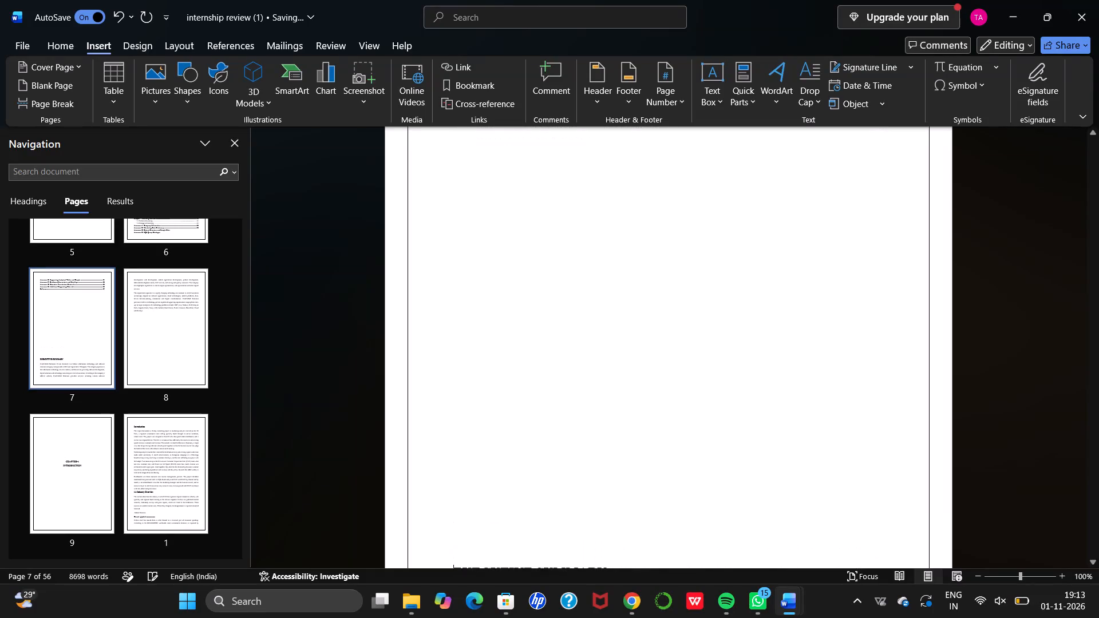
key(Return)
key(Return)
key(Return)
key(Return)
key(Return)
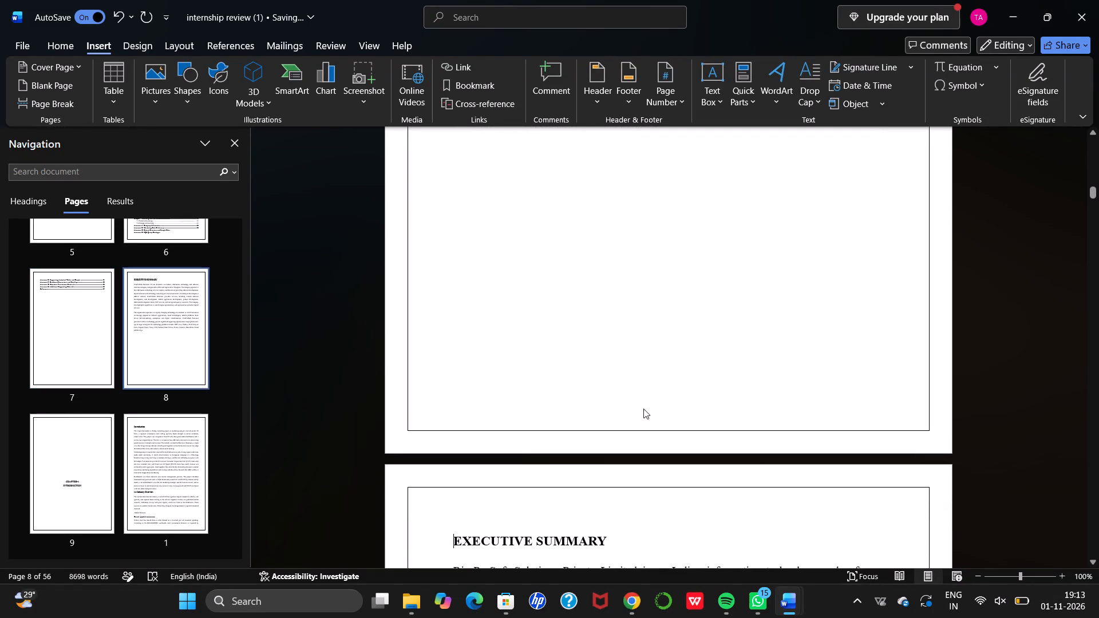
Remove two empty lines above the CHAPTER-1 INTRODUCTION title to move it up on its page.
scroll(643, 409, down, 7)
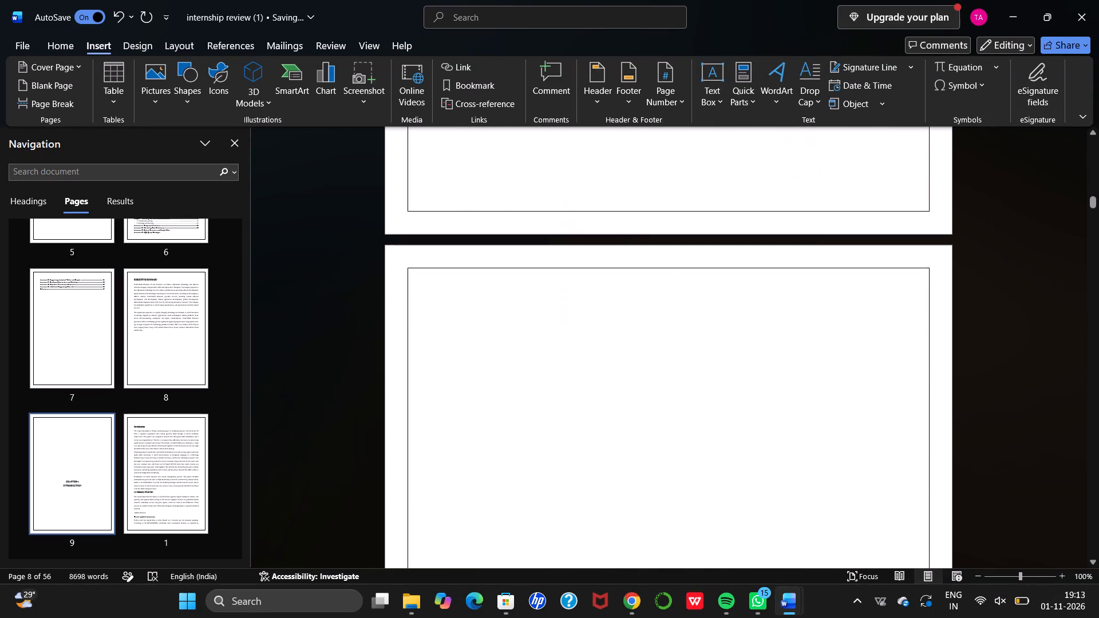
scroll(643, 409, down, 3)
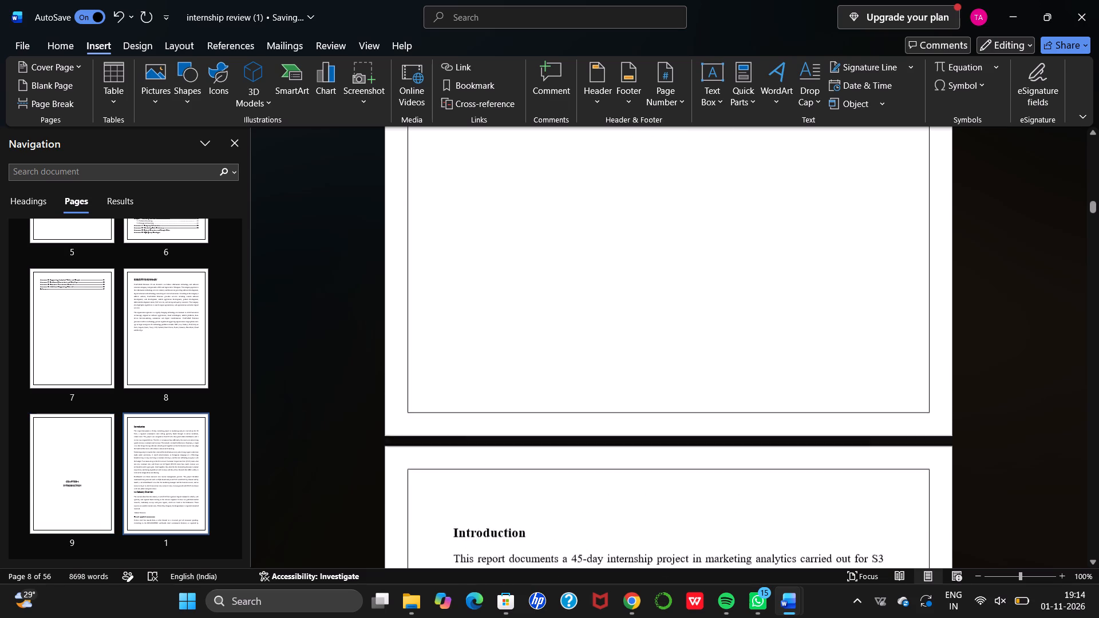
scroll(643, 409, down, 1)
scroll(643, 409, up, 1)
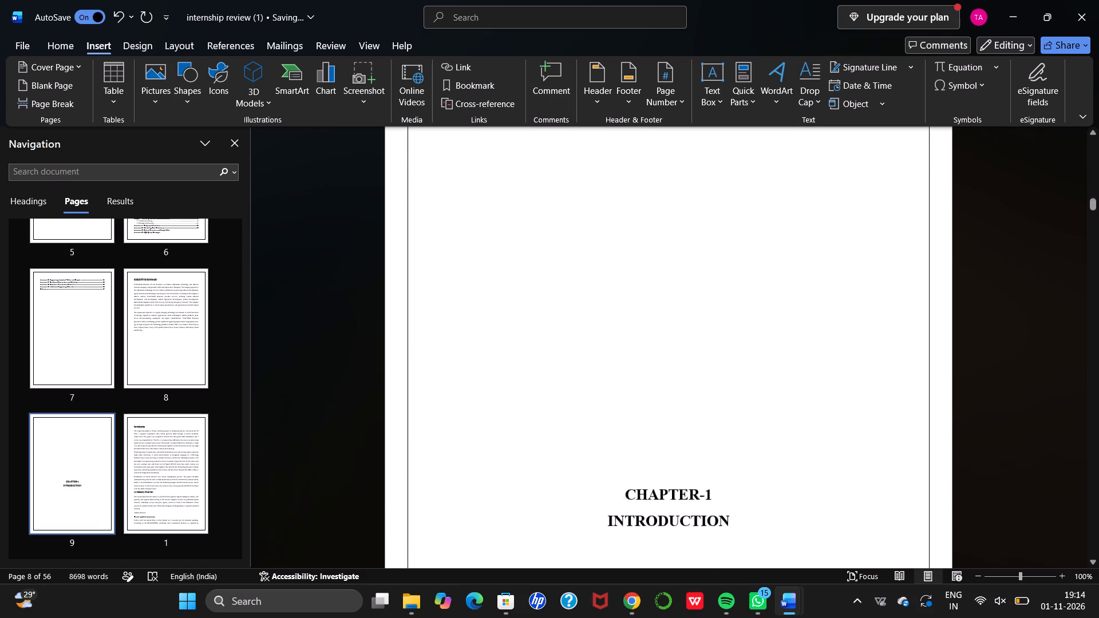
scroll(643, 409, up, 1)
click(624, 379)
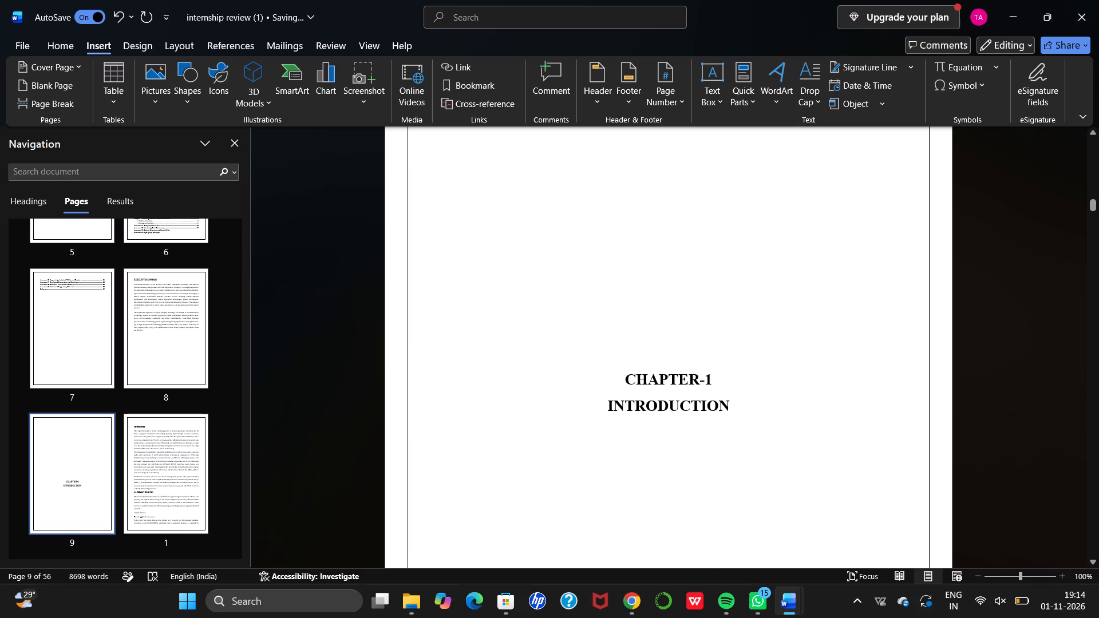
key(BackSpace)
key(BackSpace)
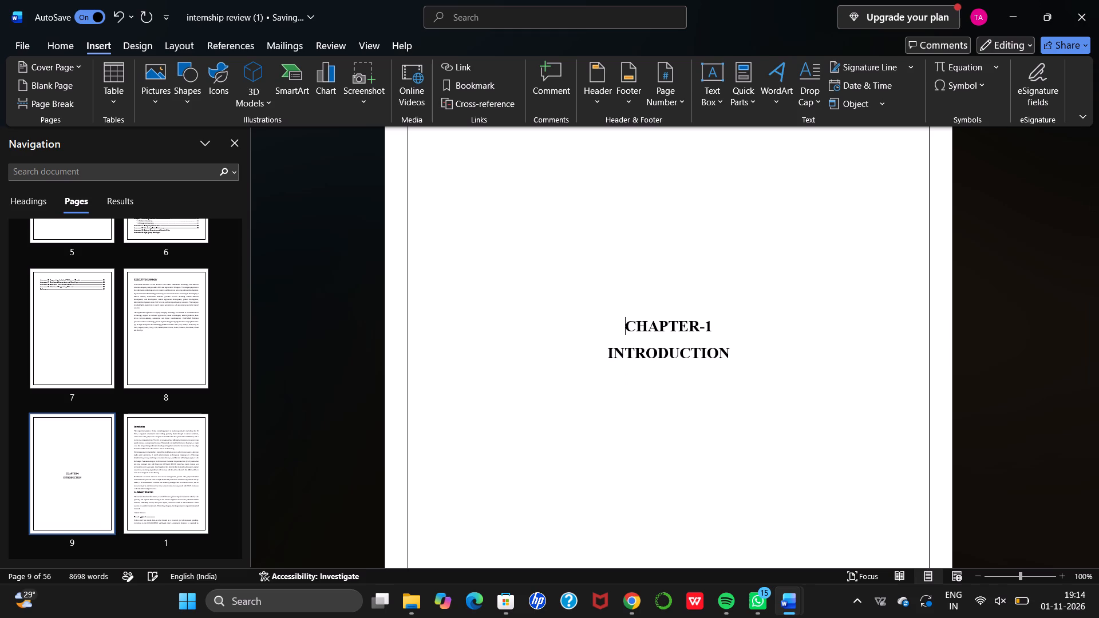
Review the page order and layout from the cover page through the contents list and Executive Summary to the Introduction text.
scroll(624, 379, up, 19)
scroll(624, 379, up, 20)
scroll(624, 379, up, 20)
scroll(624, 379, up, 20)
scroll(624, 379, up, 2)
scroll(624, 379, down, 1)
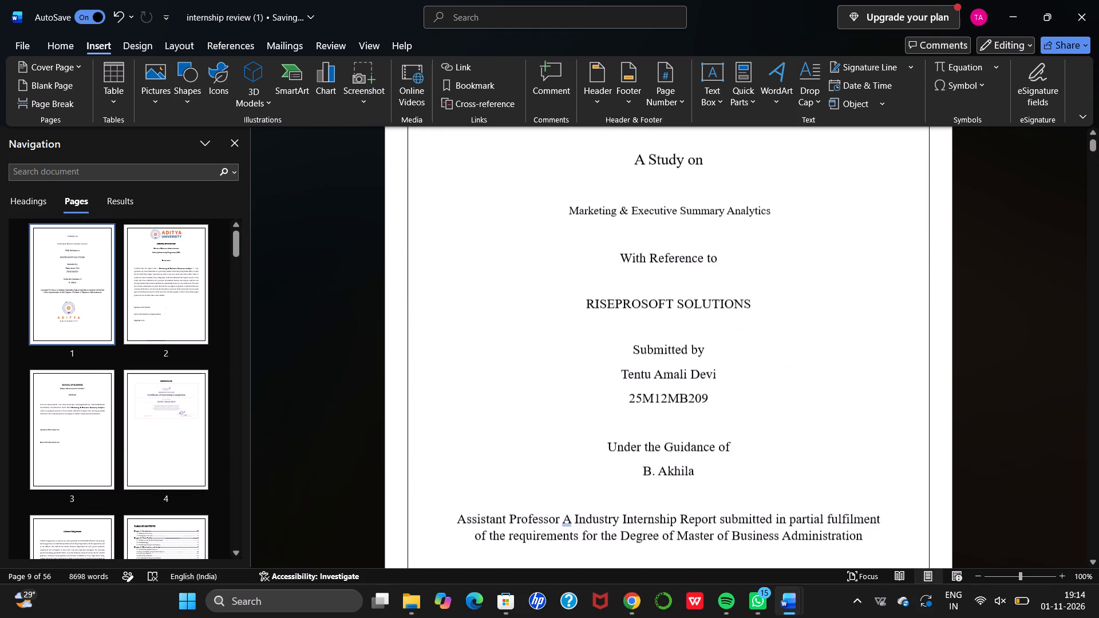
scroll(624, 379, down, 10)
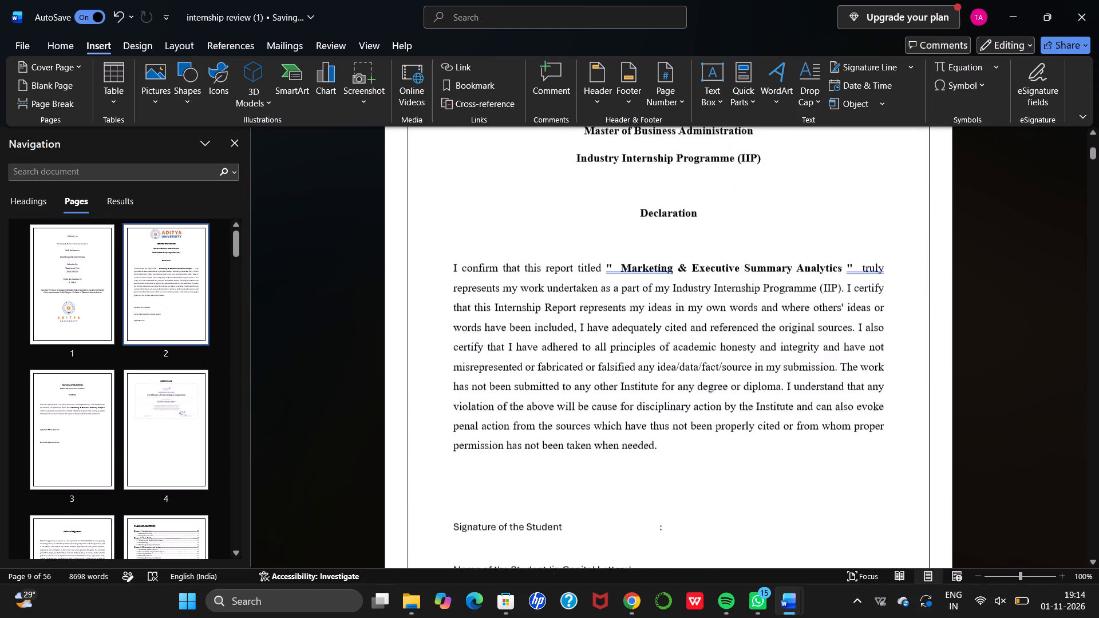
scroll(624, 379, down, 7)
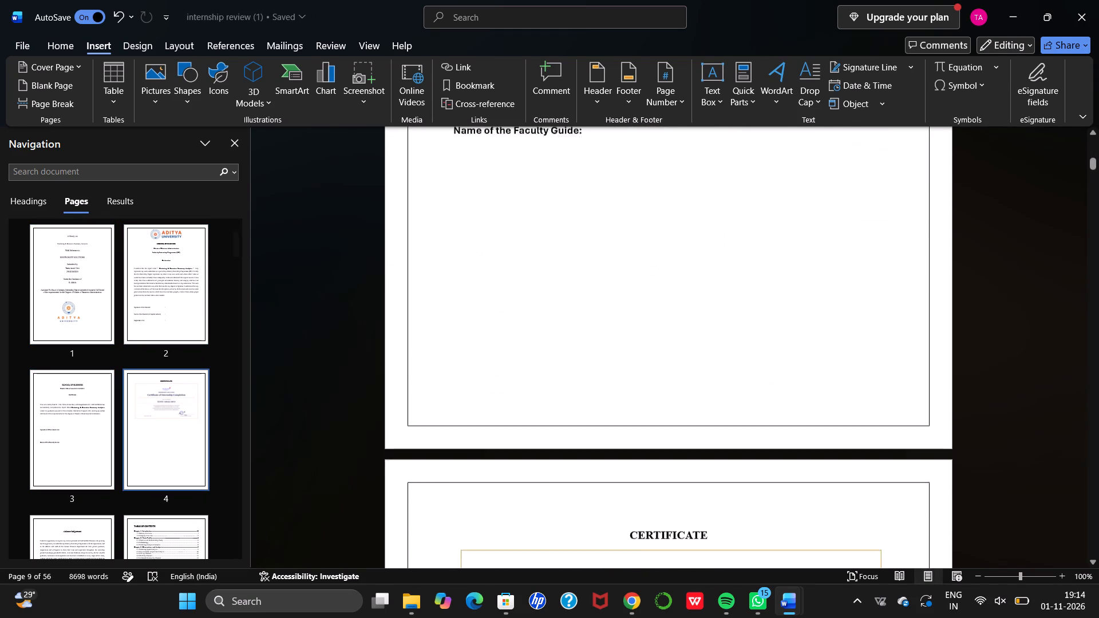
scroll(624, 379, down, 5)
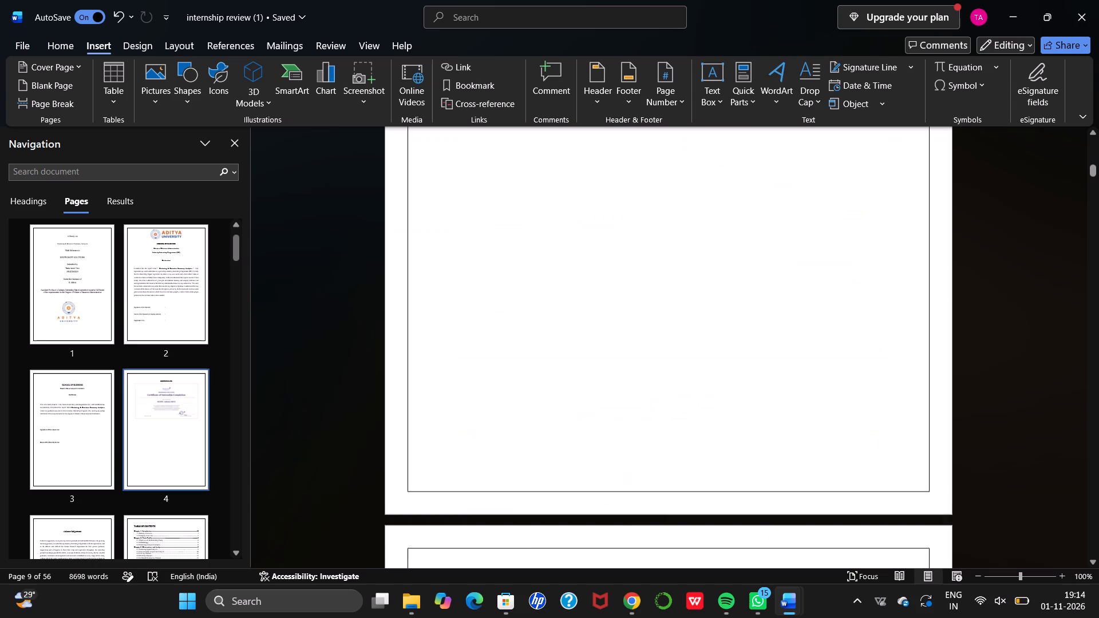
scroll(624, 379, down, 8)
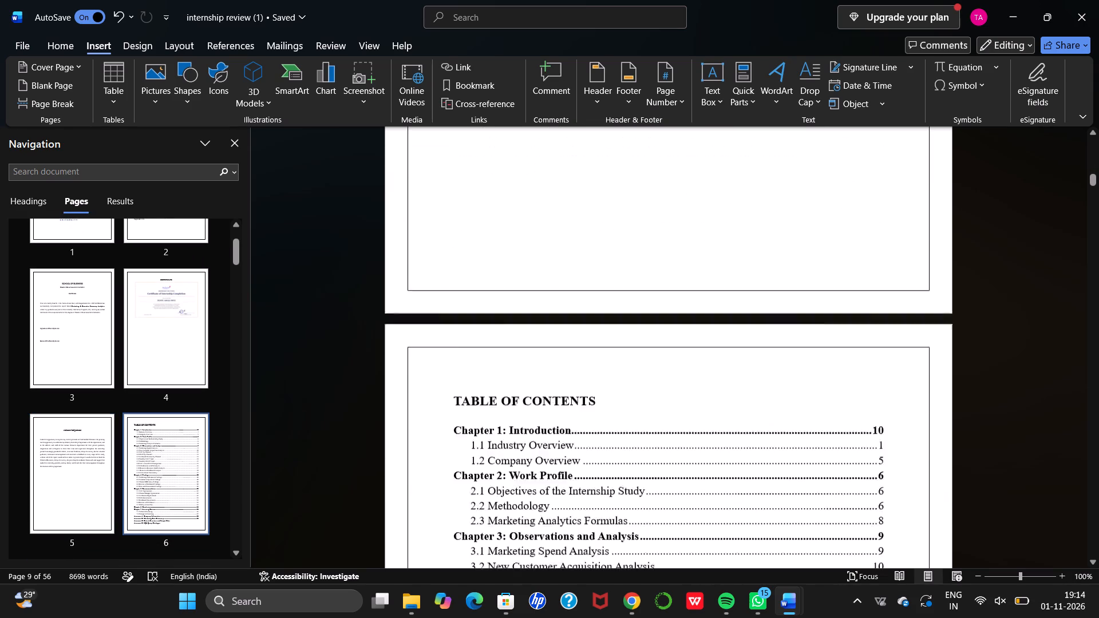
scroll(624, 379, down, 7)
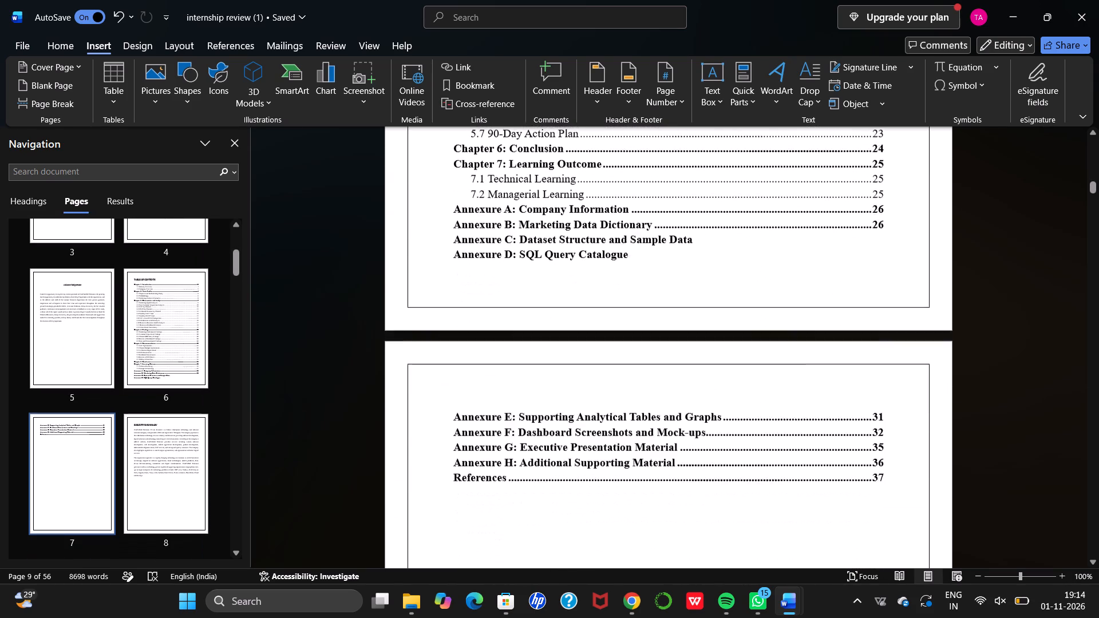
scroll(624, 379, down, 8)
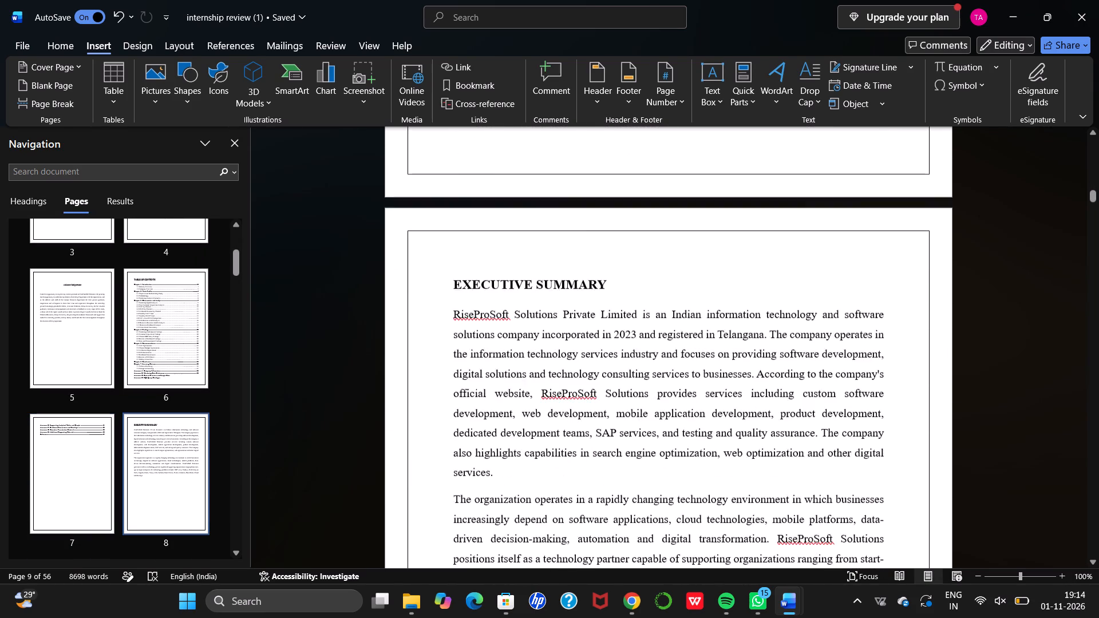
scroll(624, 379, down, 9)
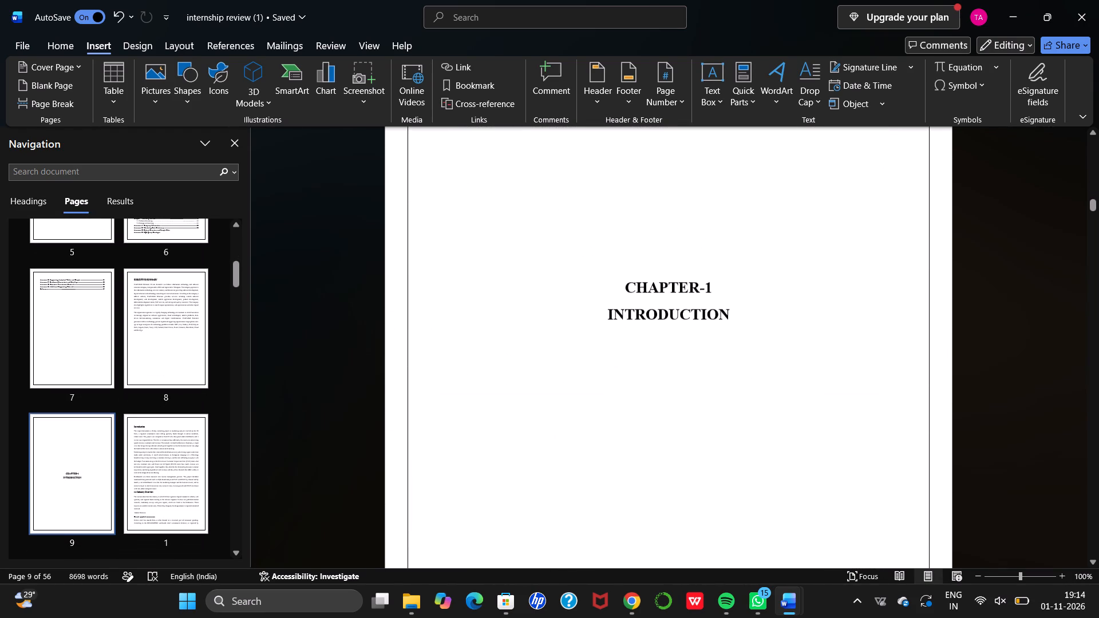
scroll(624, 379, down, 4)
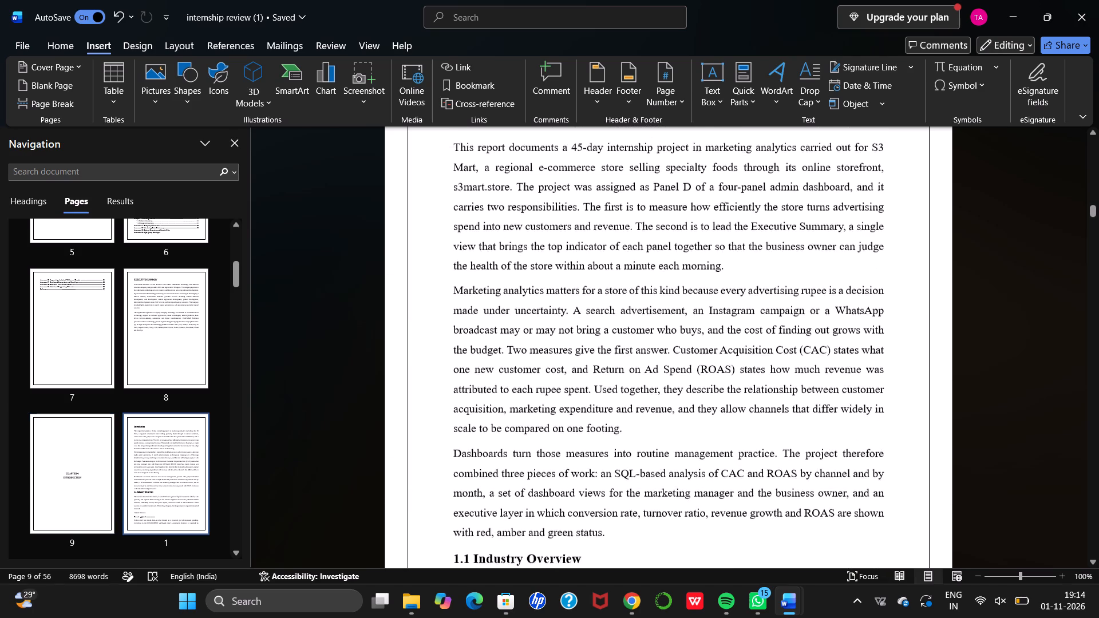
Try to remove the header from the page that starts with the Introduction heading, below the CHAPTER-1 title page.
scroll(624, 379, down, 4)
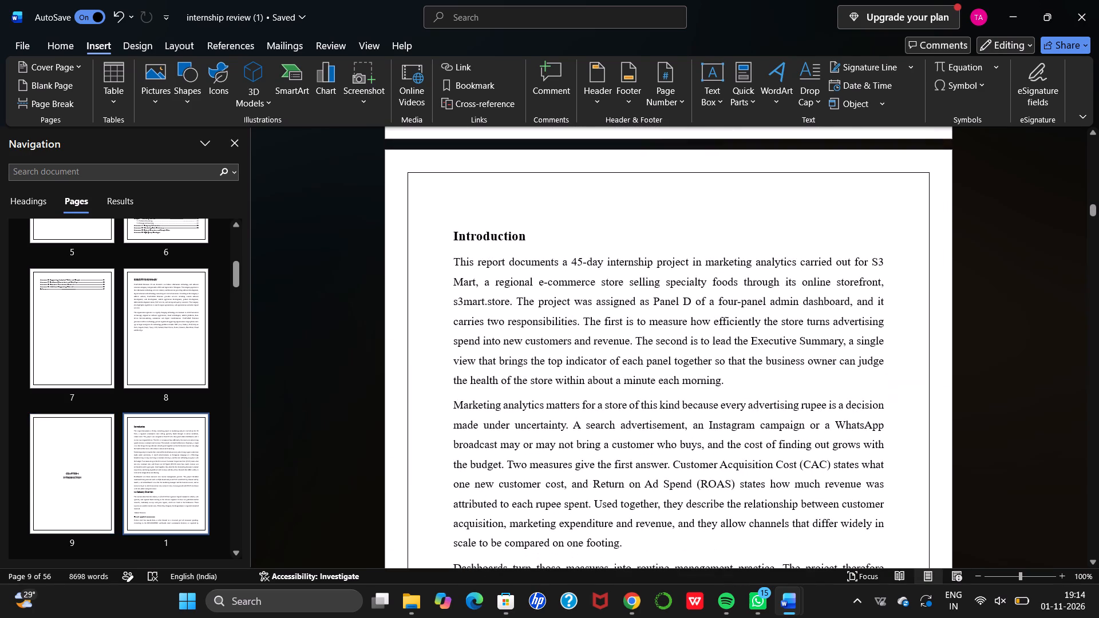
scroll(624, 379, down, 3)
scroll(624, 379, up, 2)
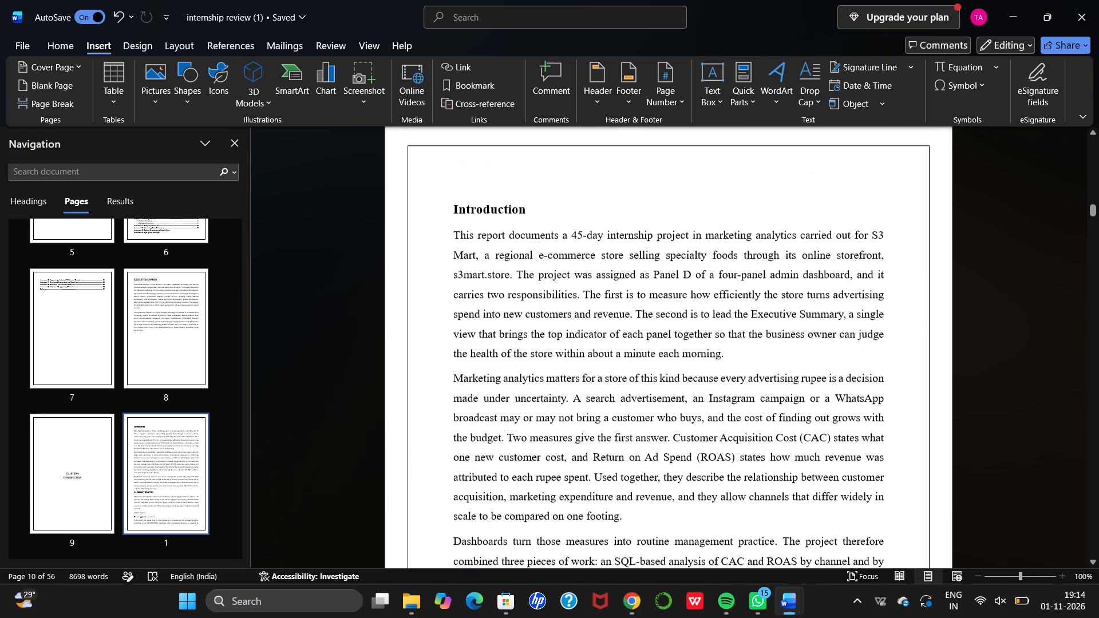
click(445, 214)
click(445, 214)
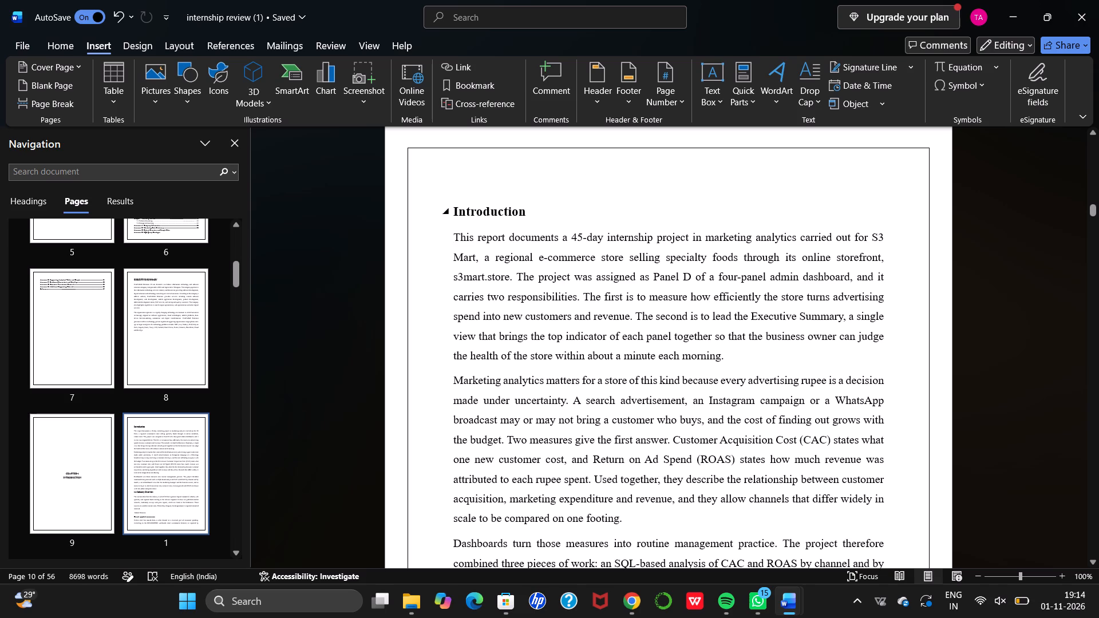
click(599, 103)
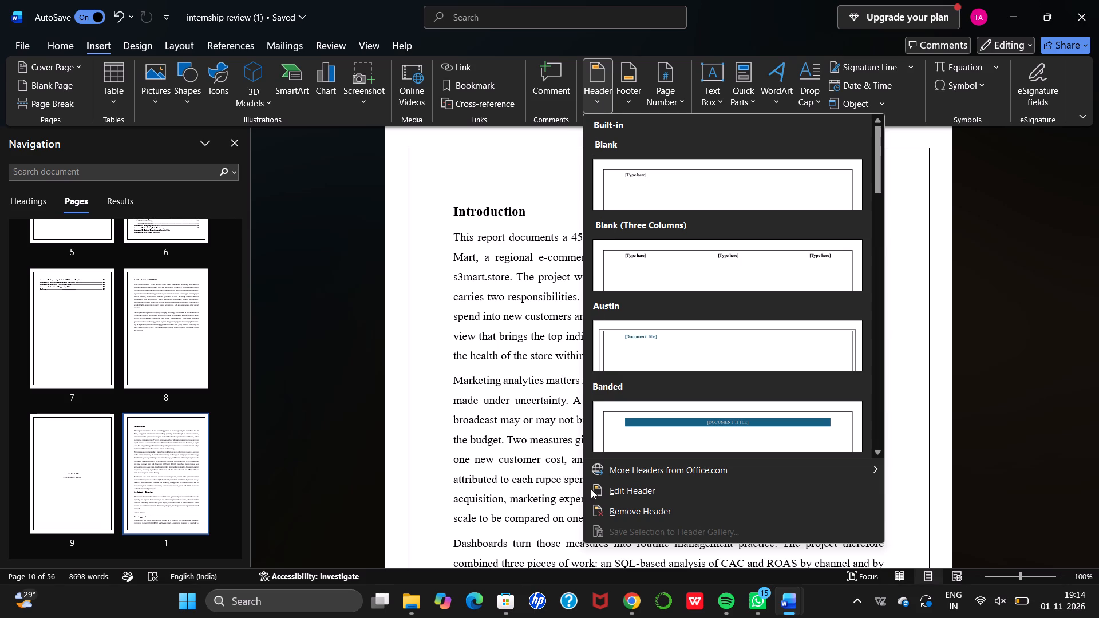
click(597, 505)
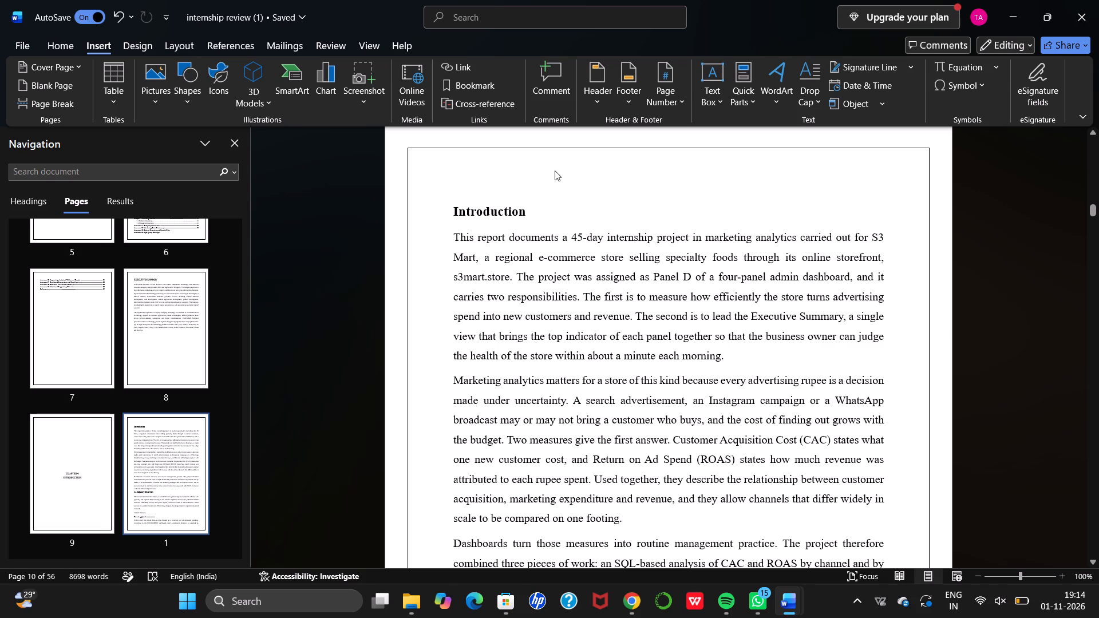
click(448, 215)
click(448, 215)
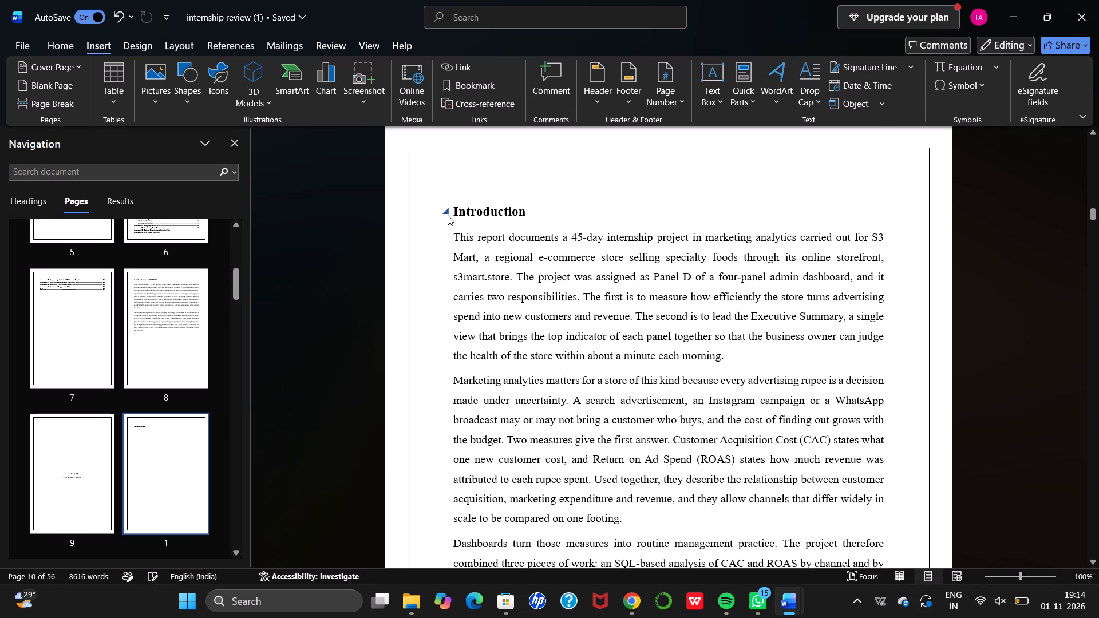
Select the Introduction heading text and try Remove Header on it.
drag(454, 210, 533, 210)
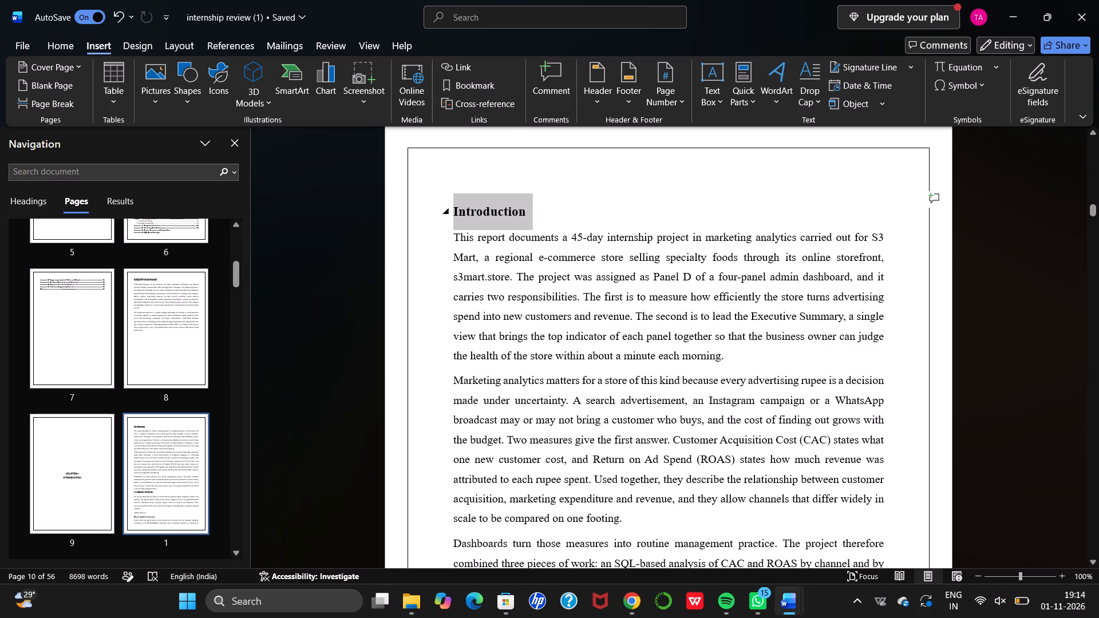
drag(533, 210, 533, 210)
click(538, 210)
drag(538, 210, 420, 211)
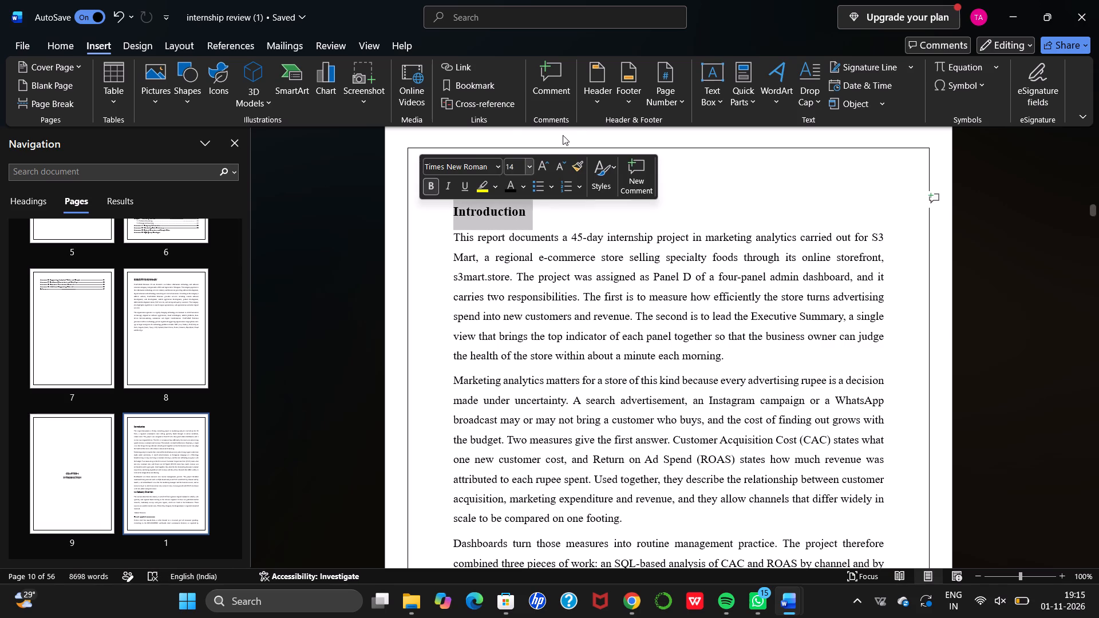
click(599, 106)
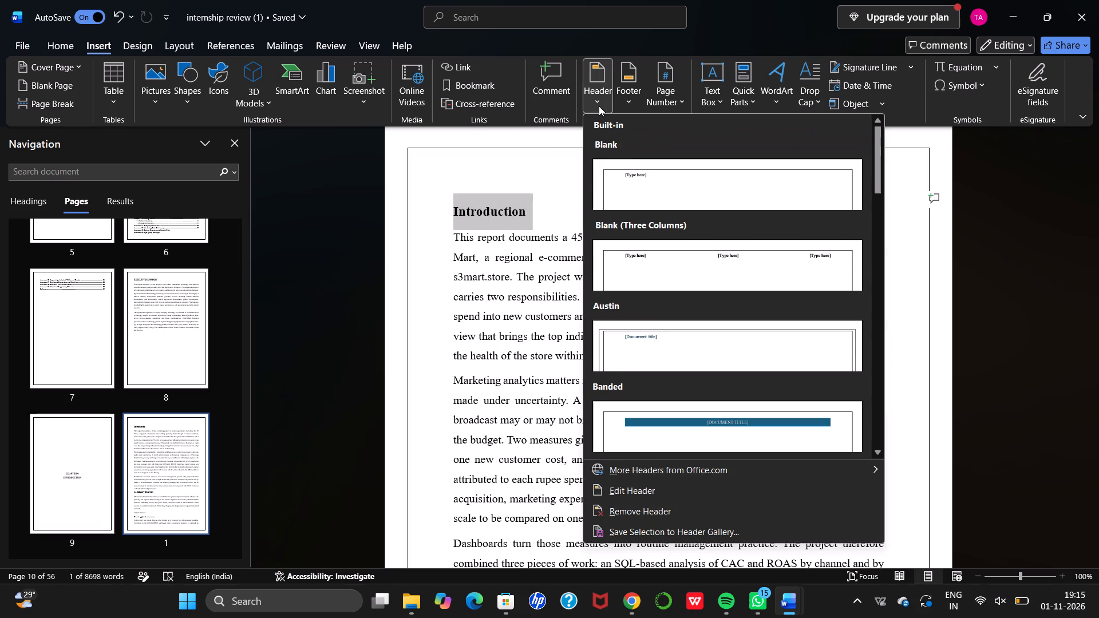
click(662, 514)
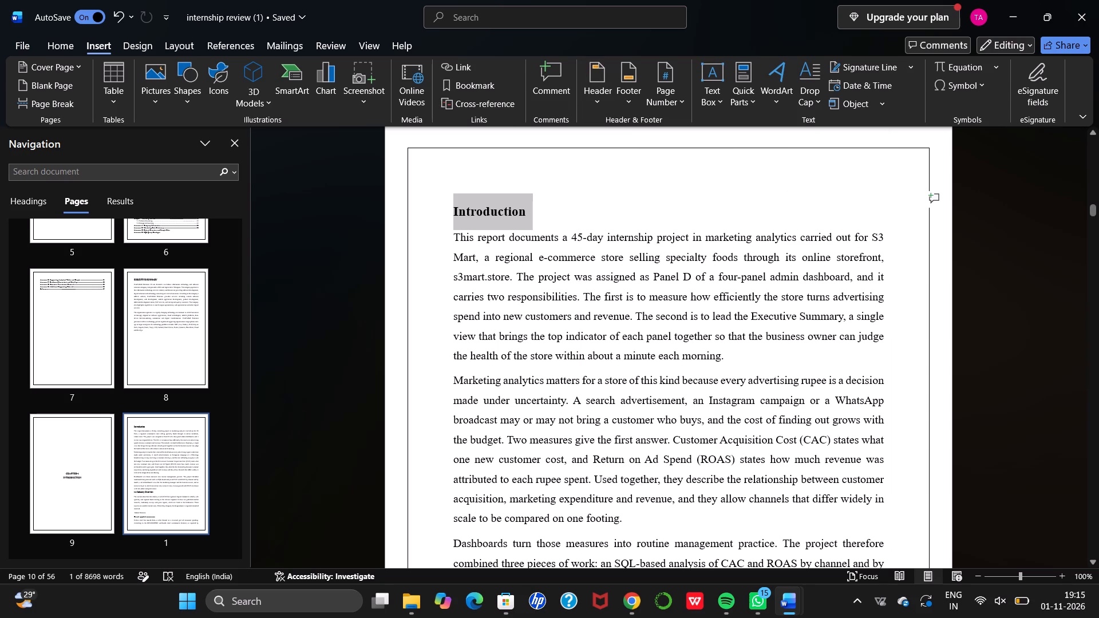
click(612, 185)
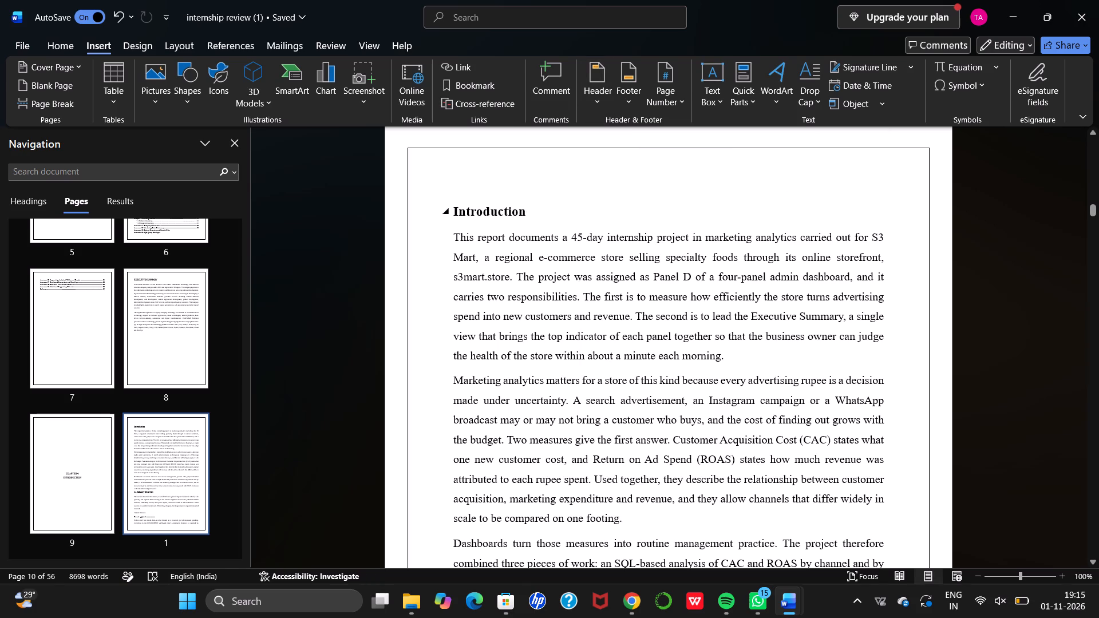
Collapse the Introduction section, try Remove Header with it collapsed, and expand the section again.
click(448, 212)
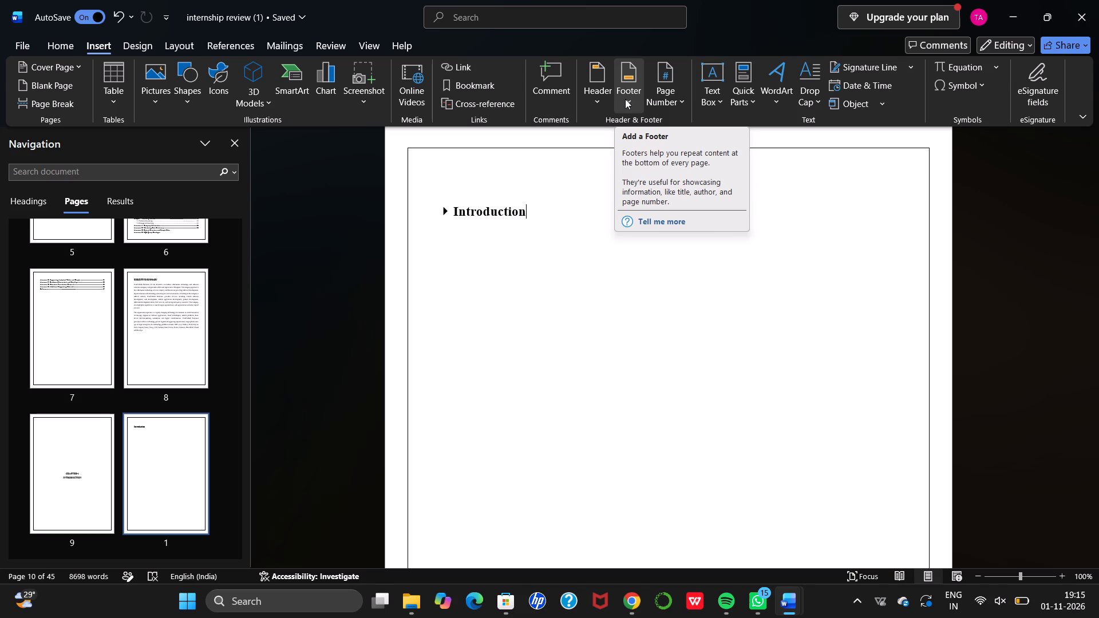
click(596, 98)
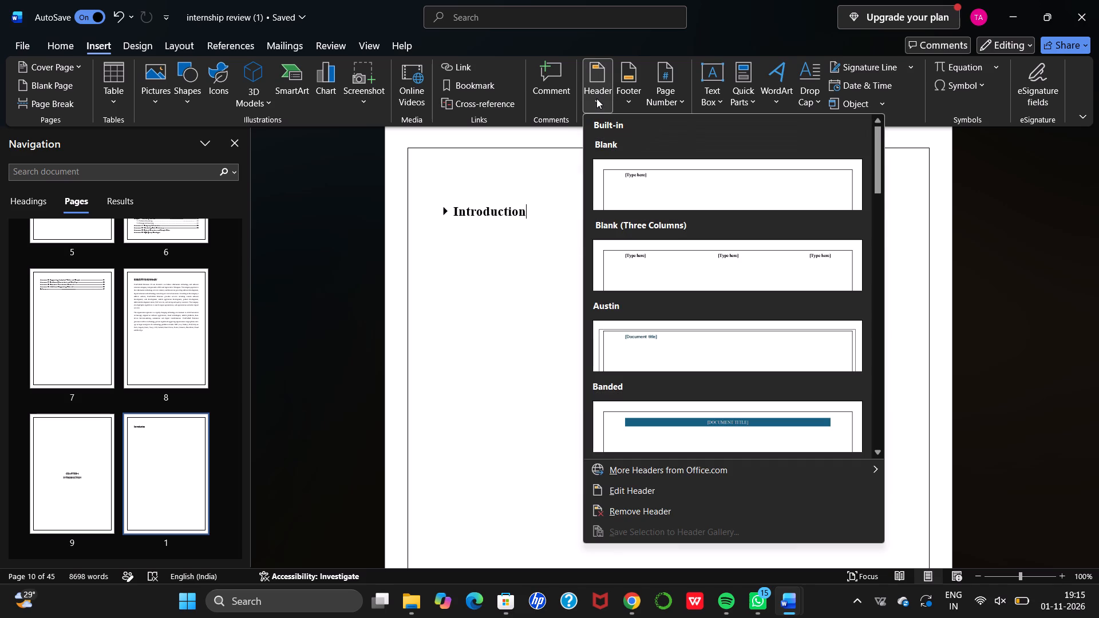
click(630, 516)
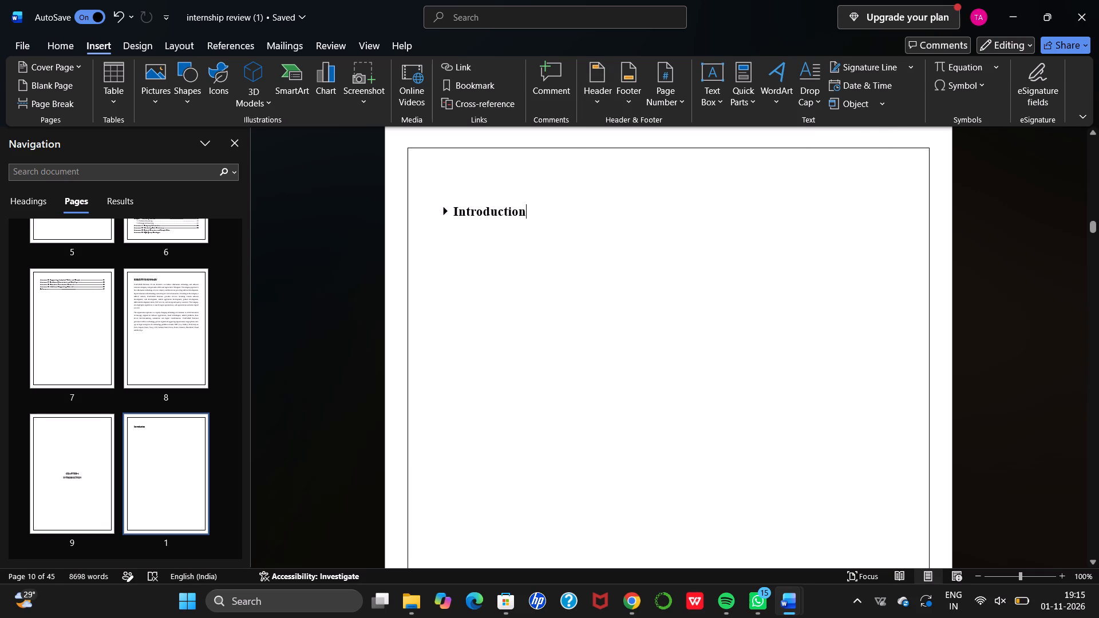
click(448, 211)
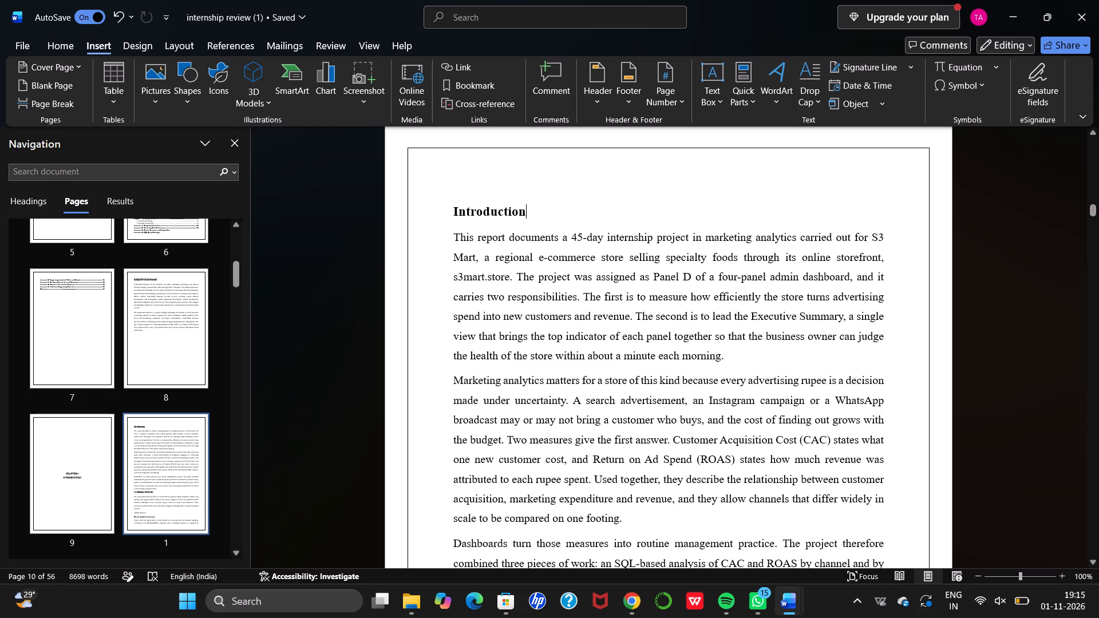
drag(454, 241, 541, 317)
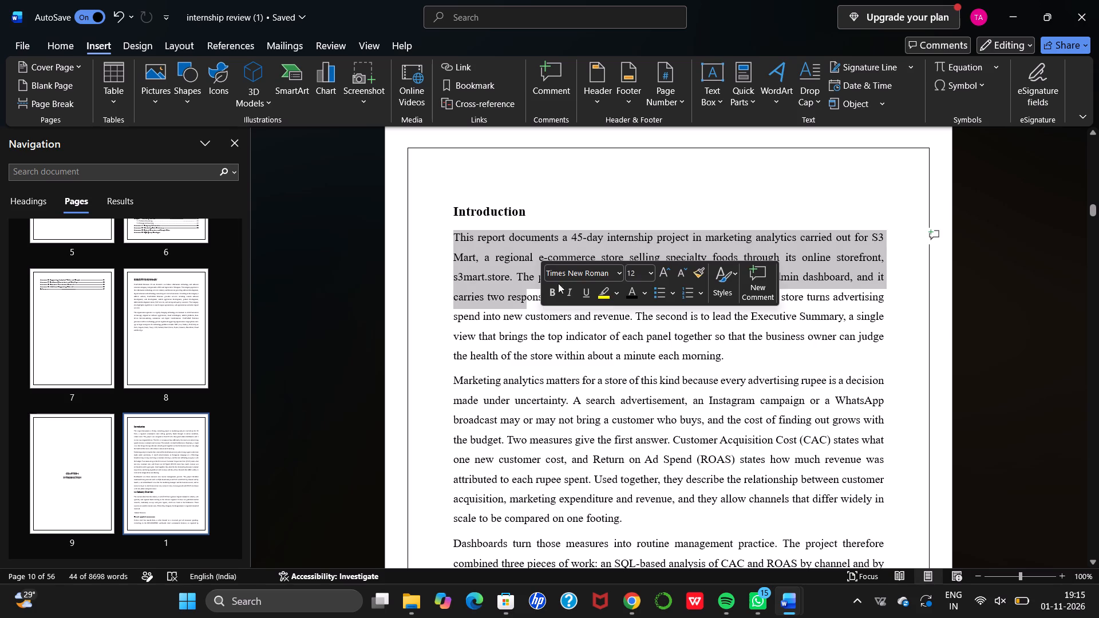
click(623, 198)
Return to the end of the contents list and save the report.
scroll(623, 198, up, 9)
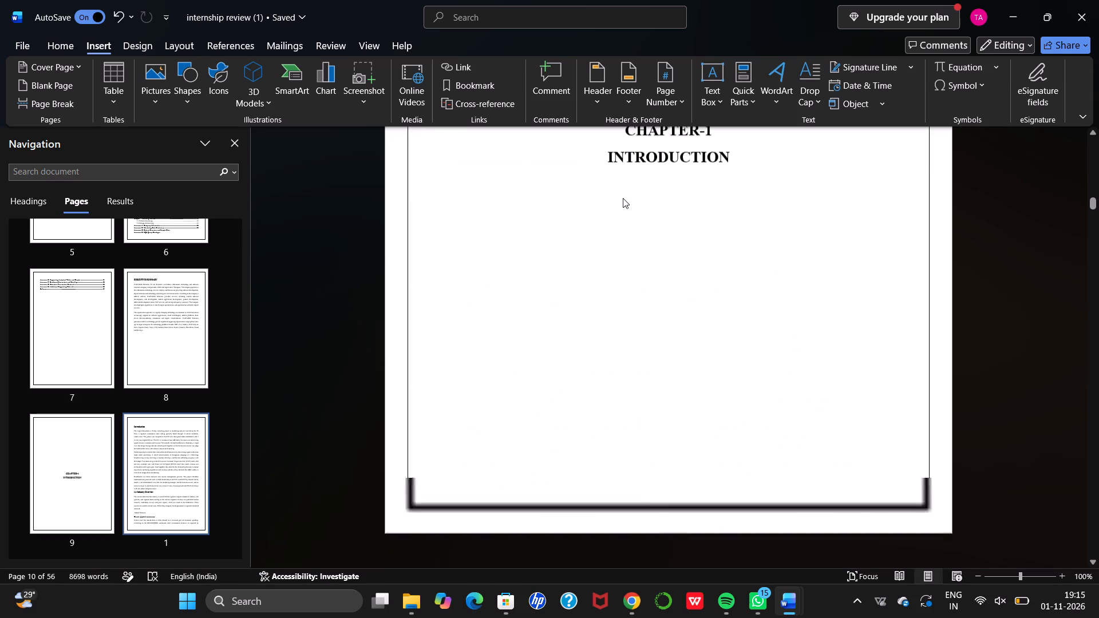
scroll(623, 198, up, 6)
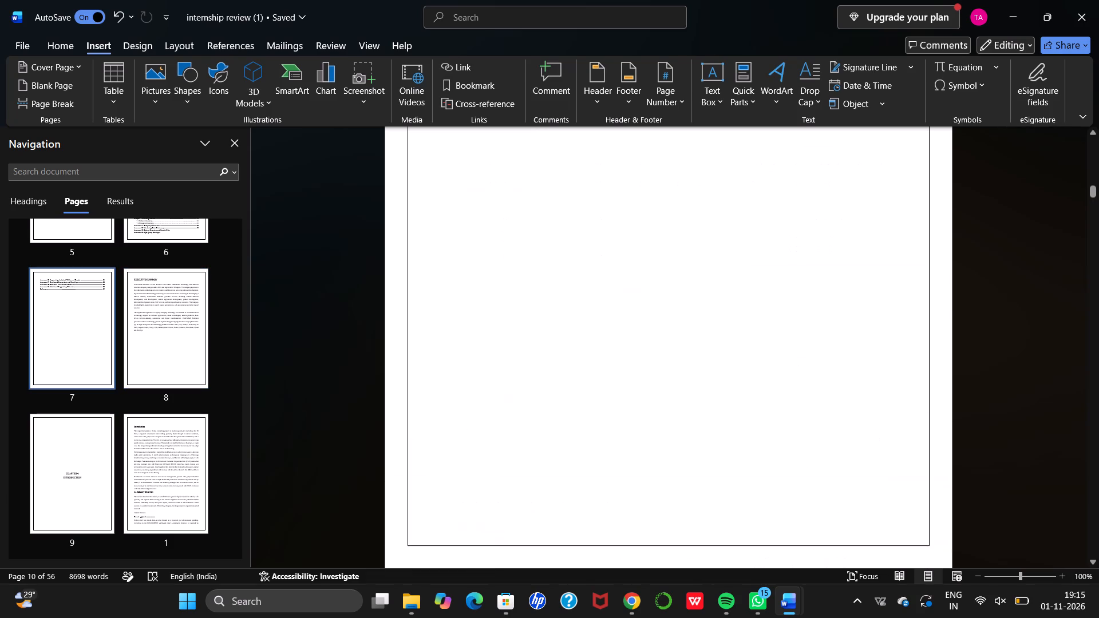
scroll(623, 198, up, 1)
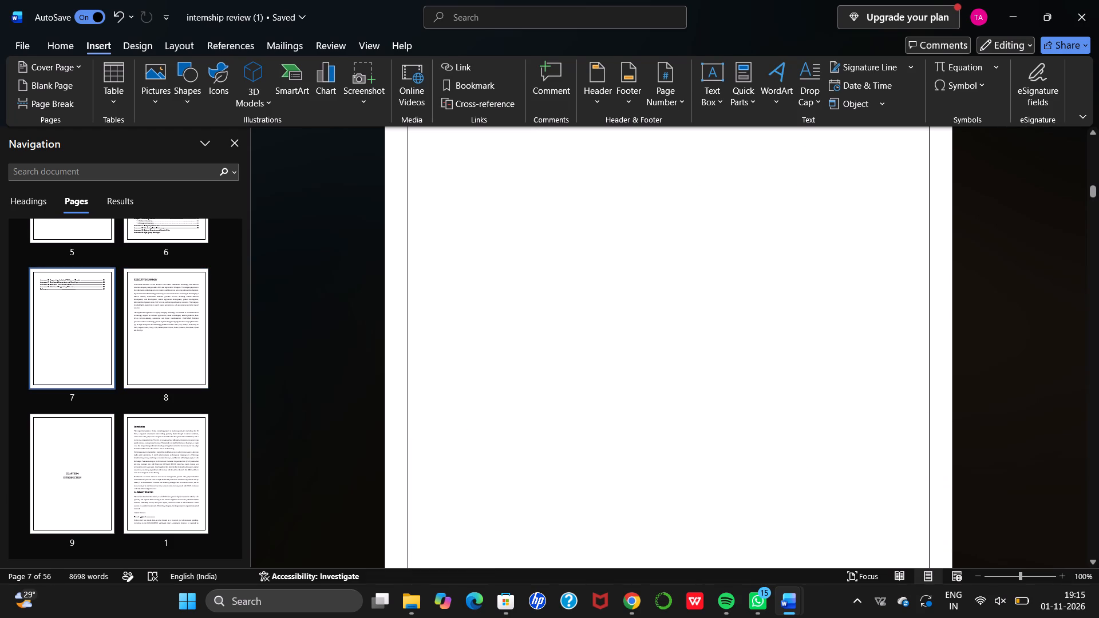
click(18, 48)
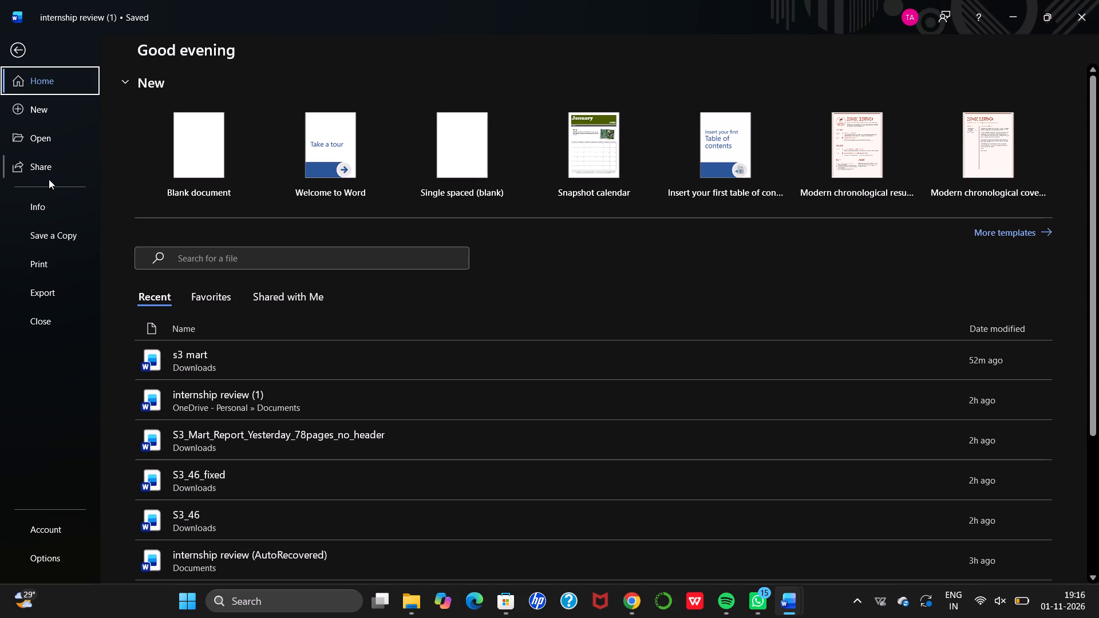
click(15, 52)
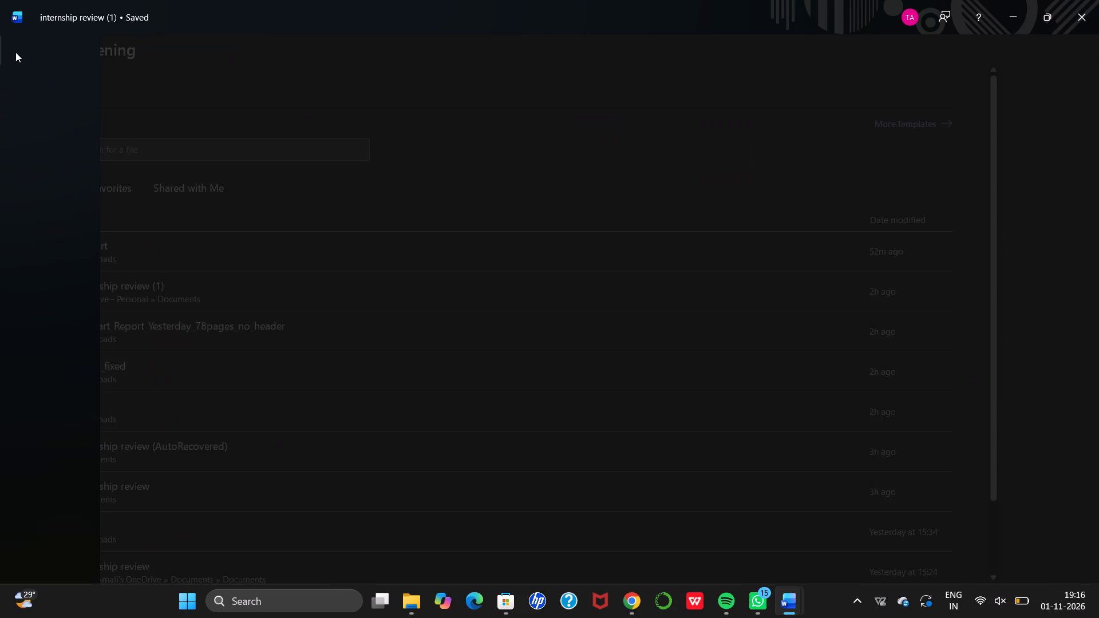
scroll(626, 334, up, 2)
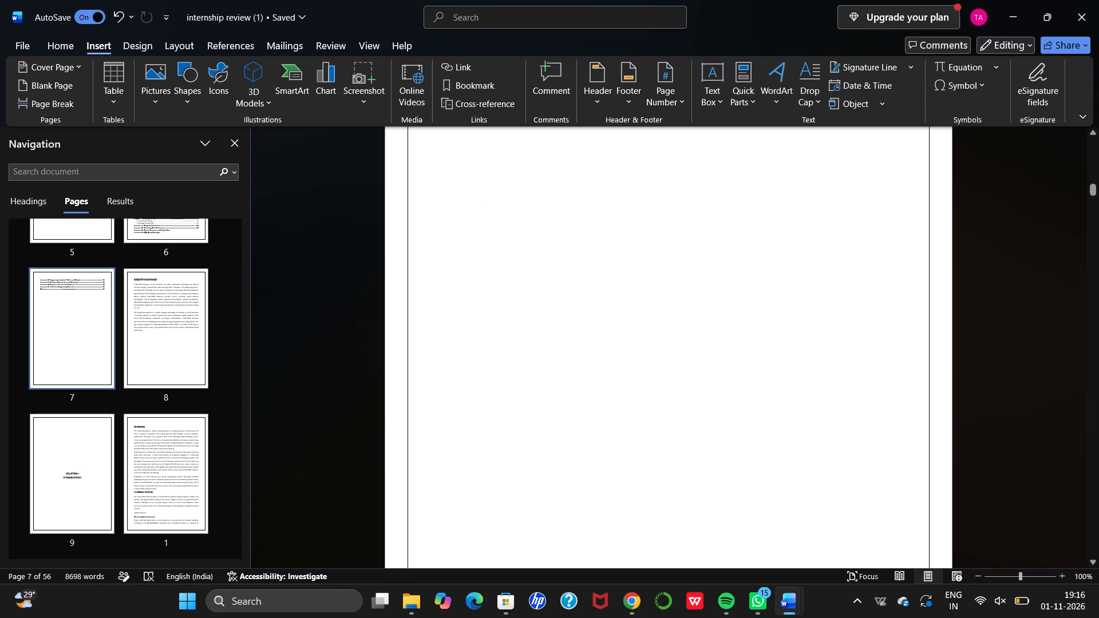
scroll(626, 334, up, 2)
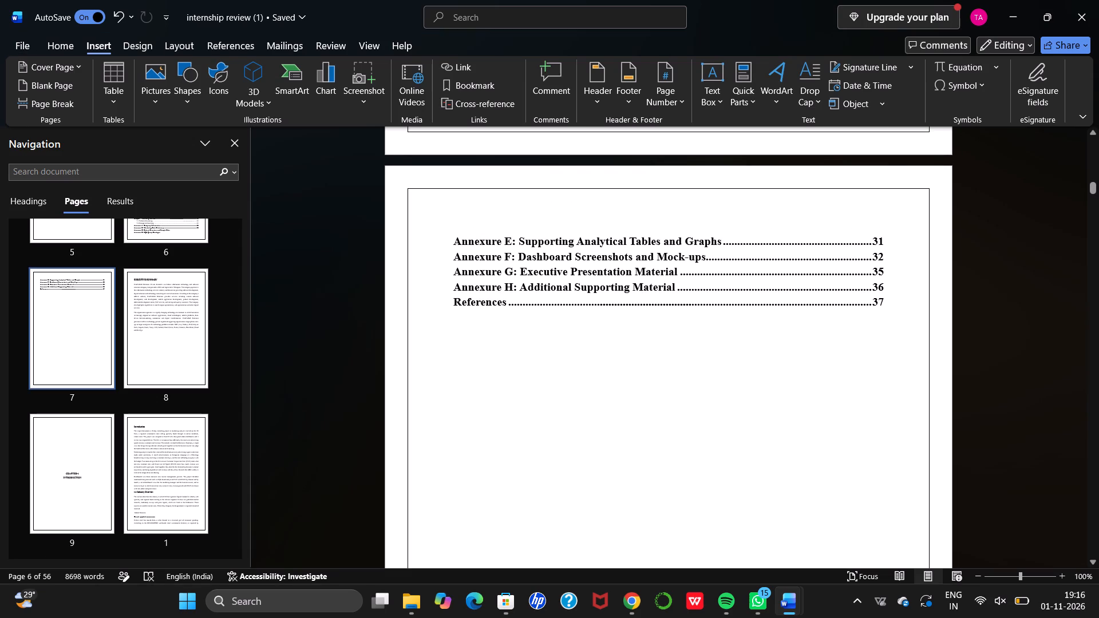
key(ctrl+s)
Switch to File Explorer and open the internship review document from the Documents folder.
click(399, 603)
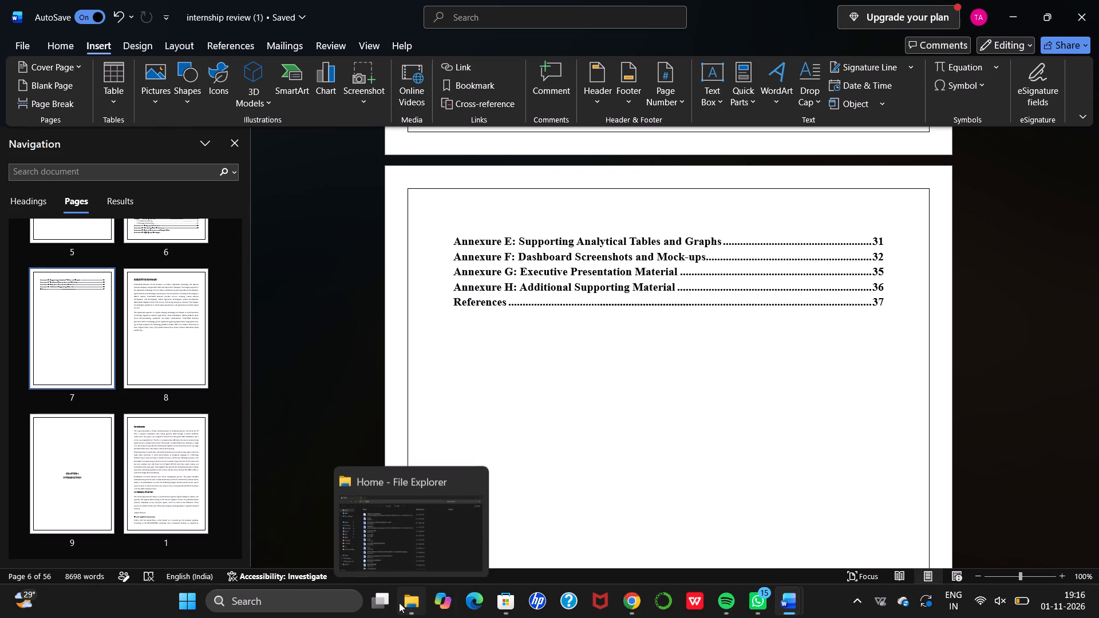
scroll(358, 149, up, 8)
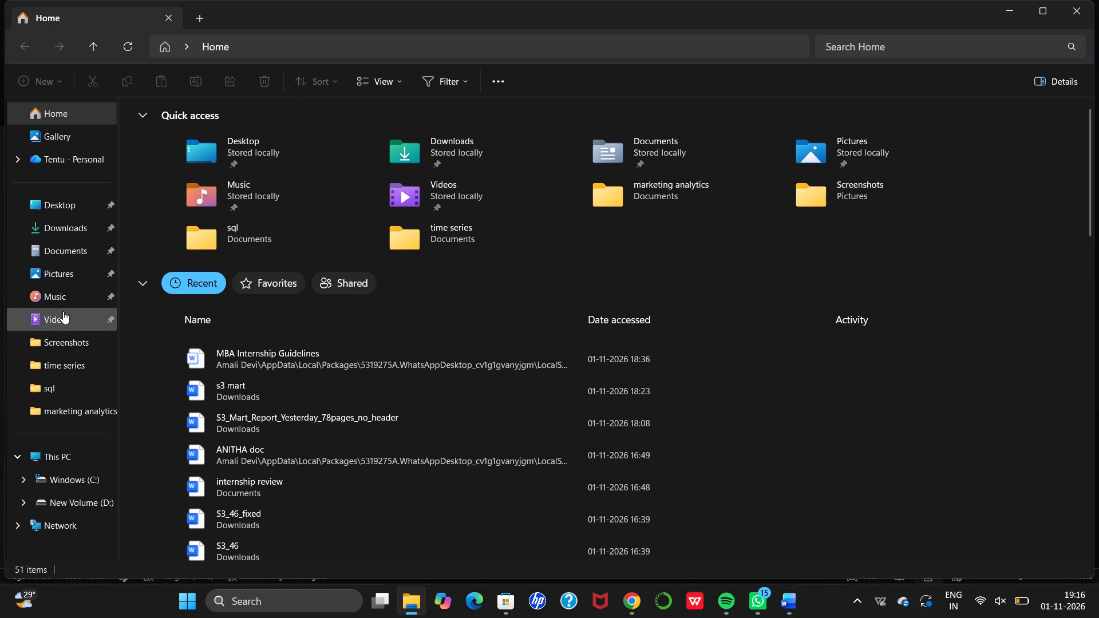
click(73, 251)
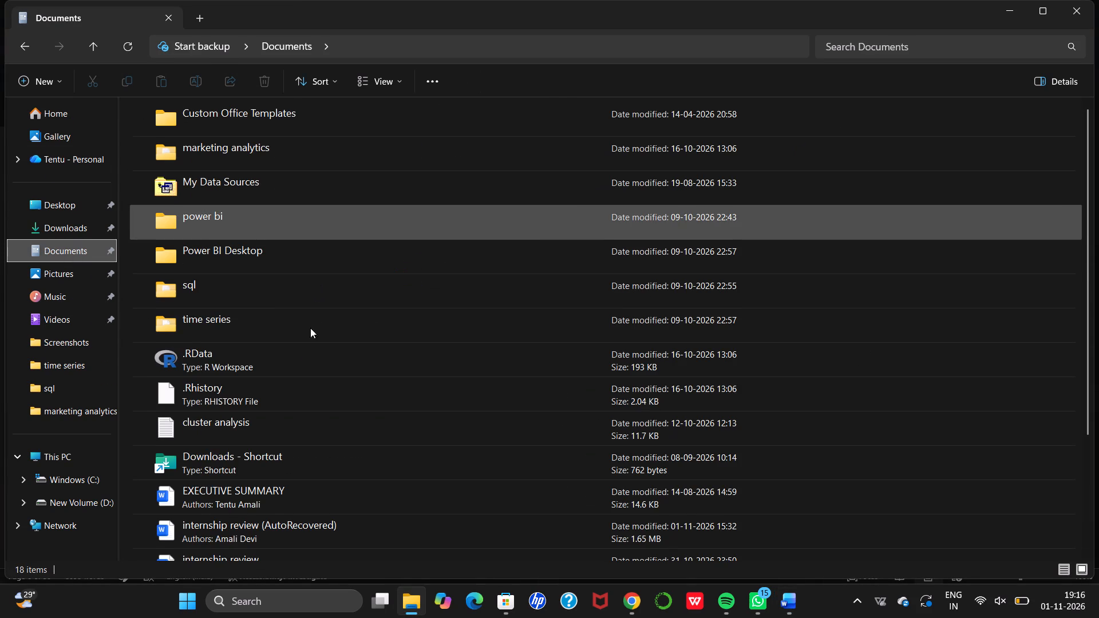
scroll(307, 477, down, 1)
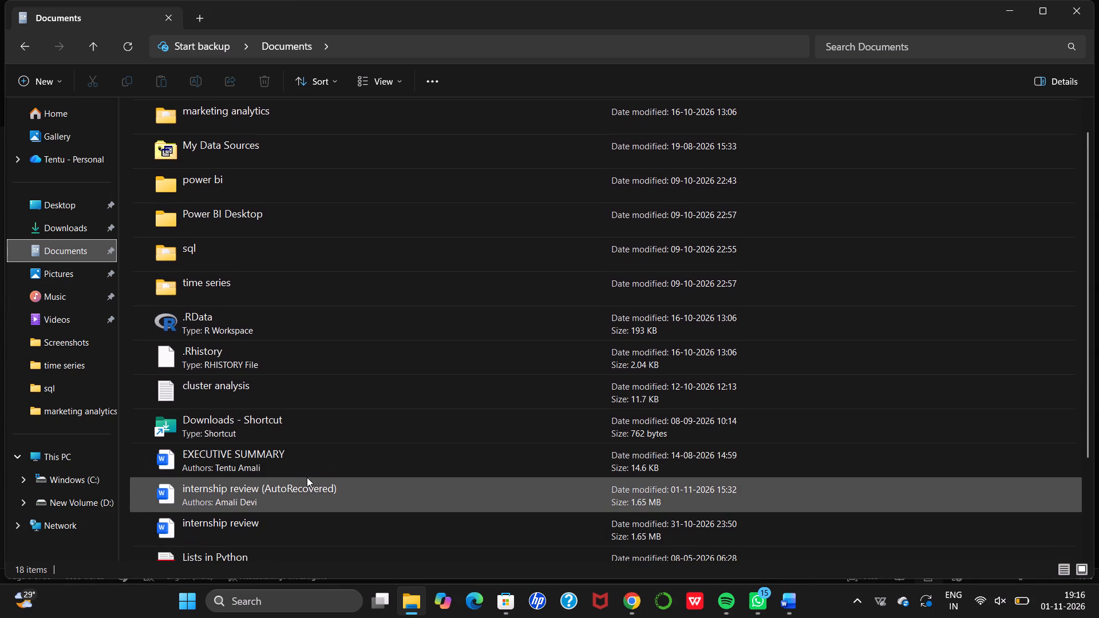
scroll(307, 477, down, 1)
double_click(295, 528)
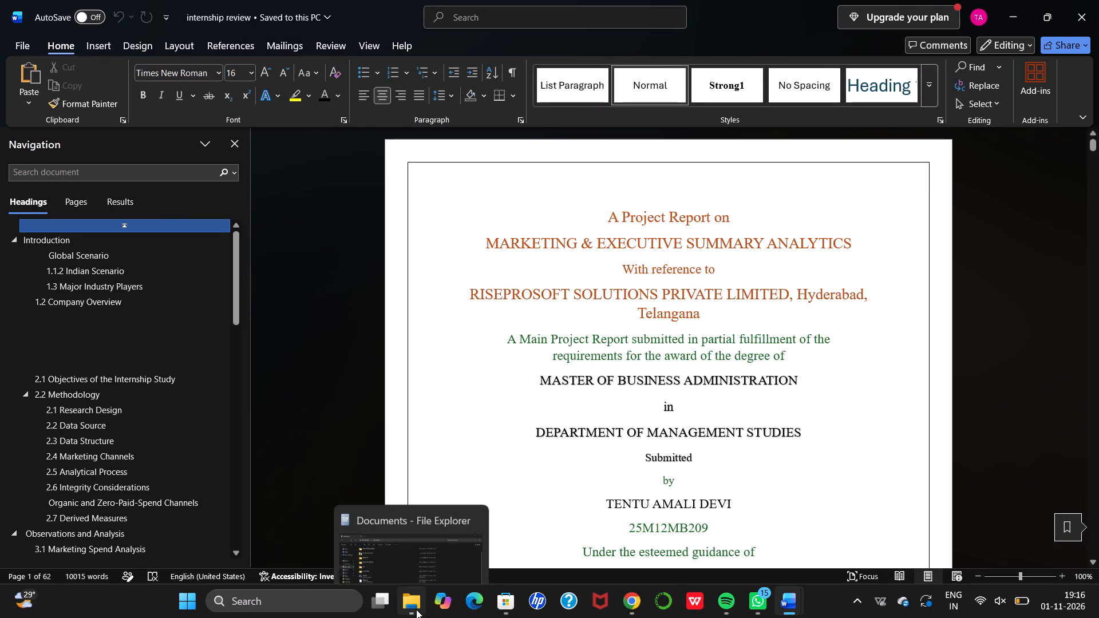
Open internship review (AutoRecovered) from the Documents folder for a brief check and close it again.
click(426, 526)
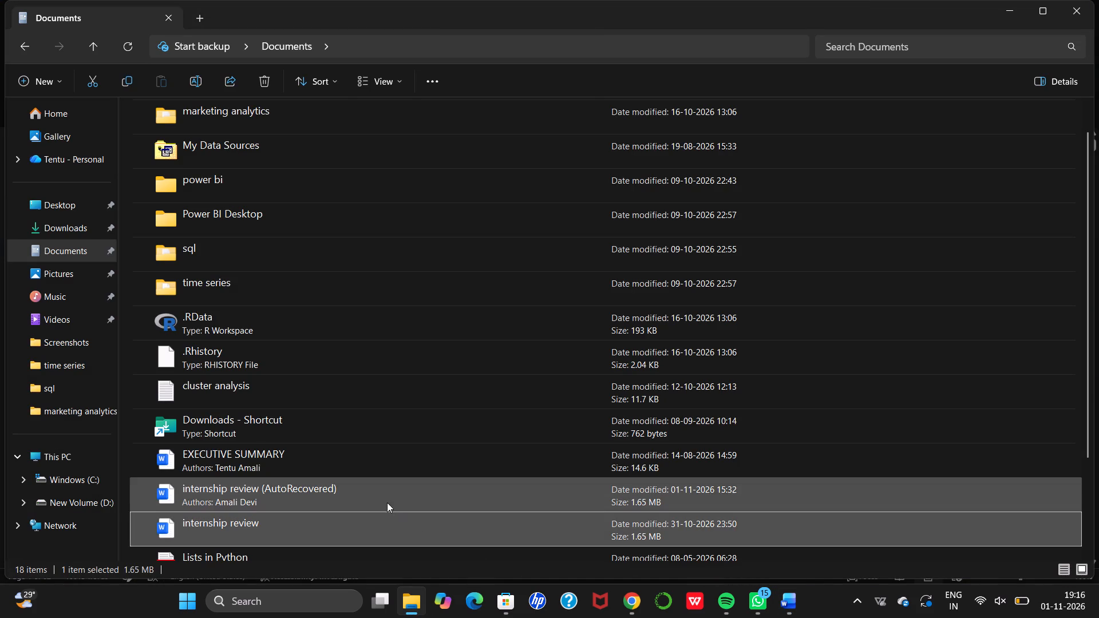
double_click(378, 494)
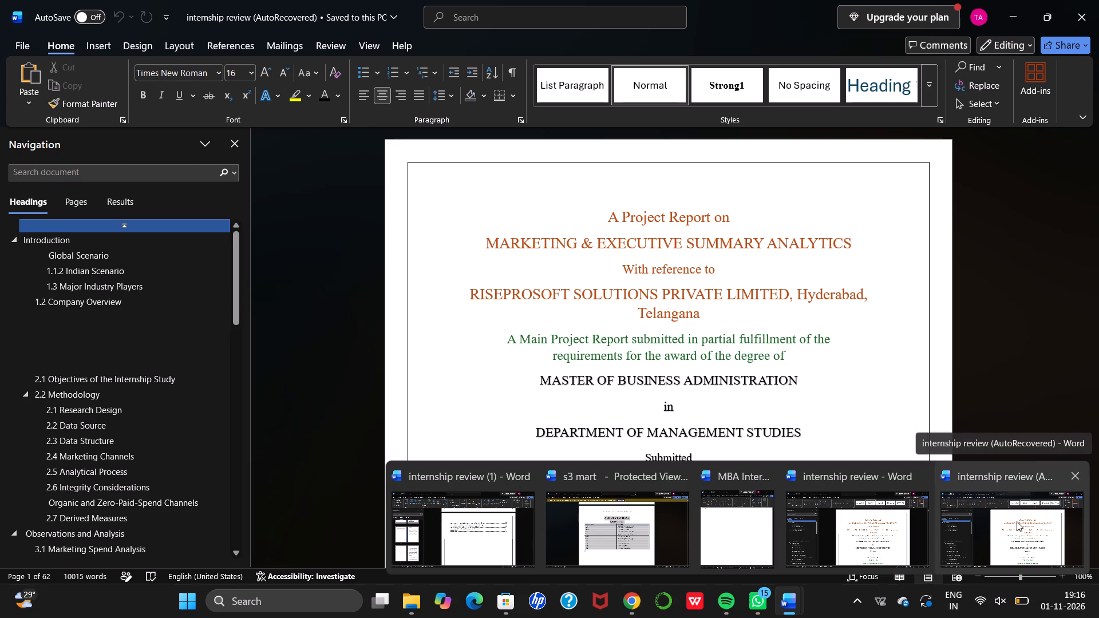
click(1075, 473)
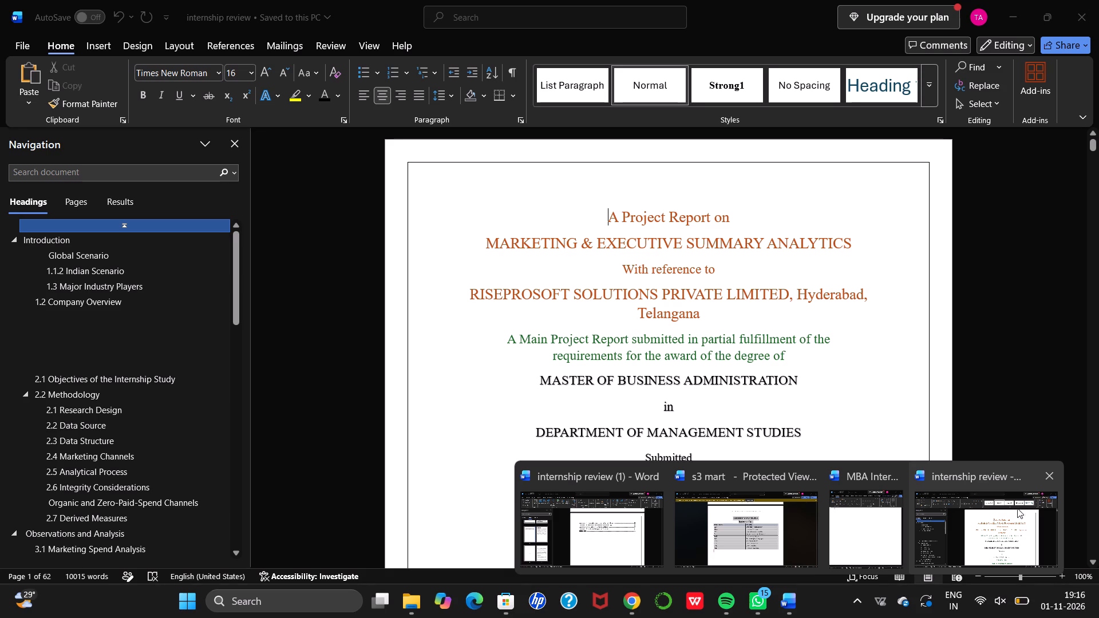
Switch to the open MBA Internship Guidelines document and look over its last pages.
click(879, 525)
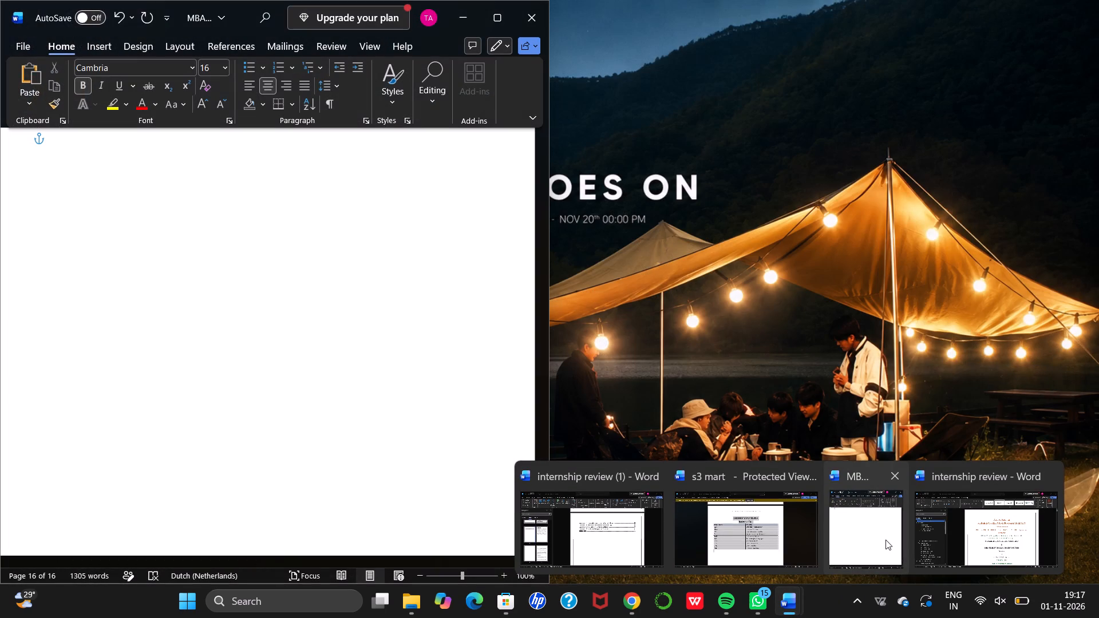
click(885, 540)
scroll(452, 355, up, 2)
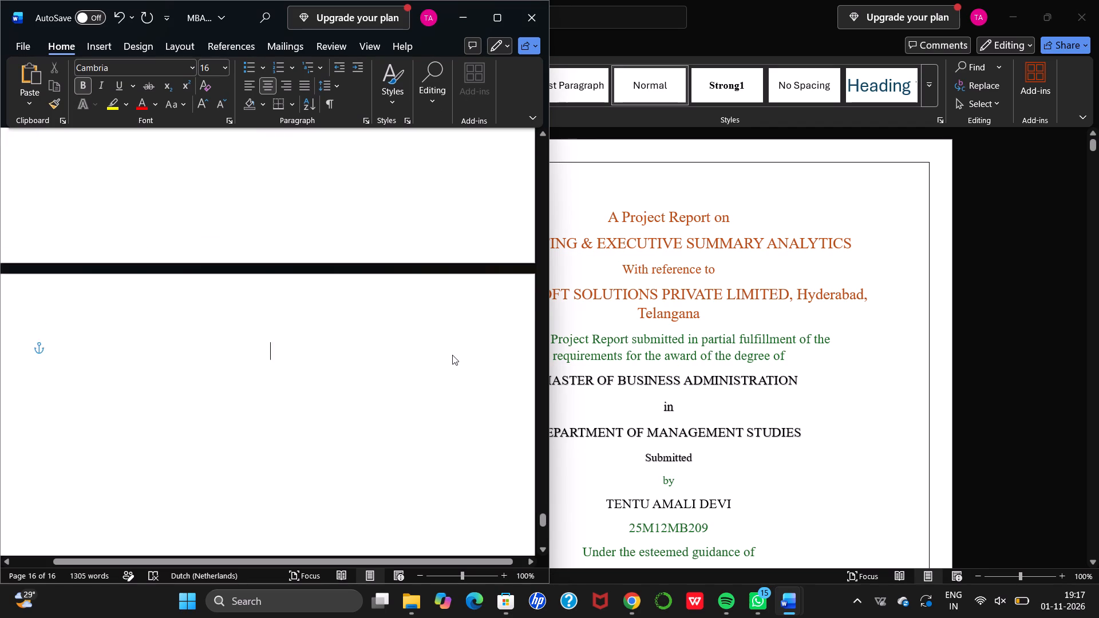
scroll(452, 355, up, 1)
scroll(452, 355, down, 9)
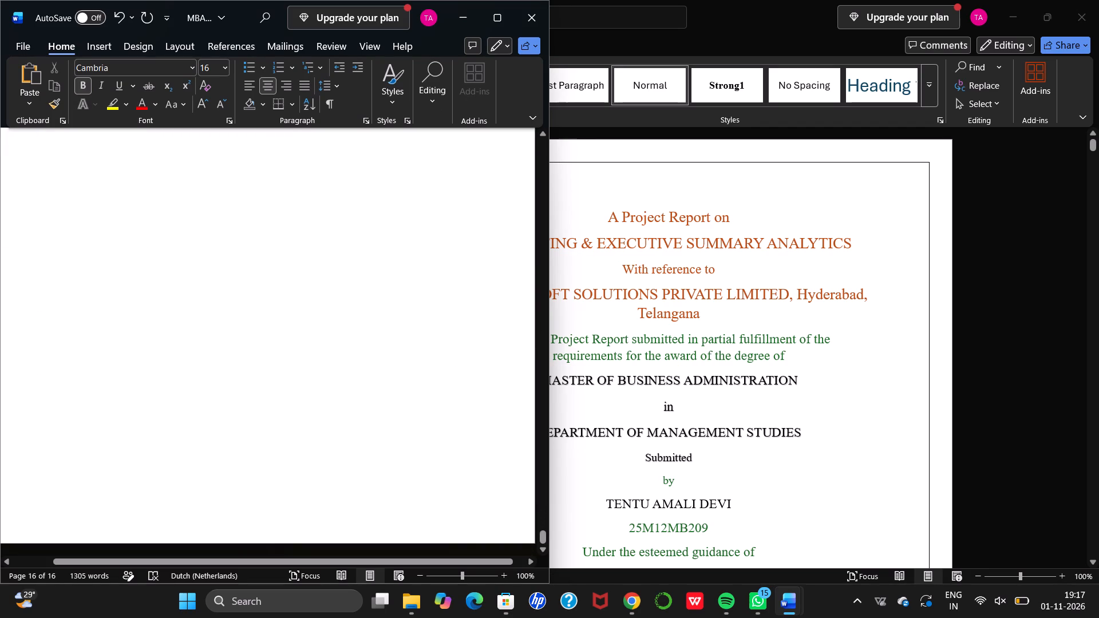
Glance back over the last pages of the MBA Internship Guidelines document and close it.
scroll(452, 355, down, 1)
scroll(452, 355, up, 14)
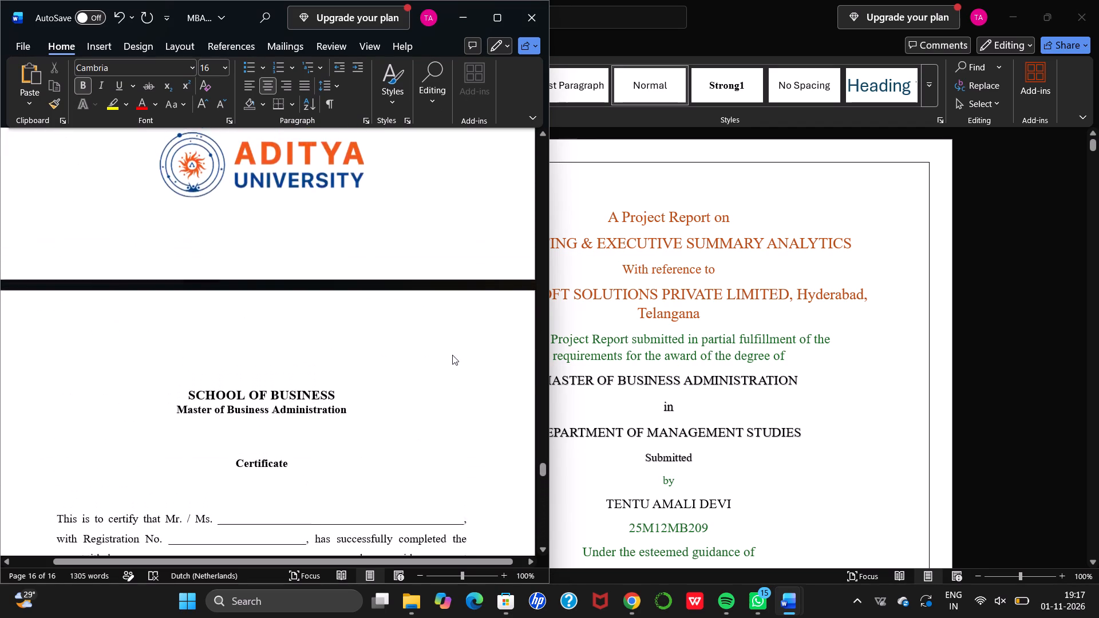
scroll(452, 355, up, 1)
click(540, 17)
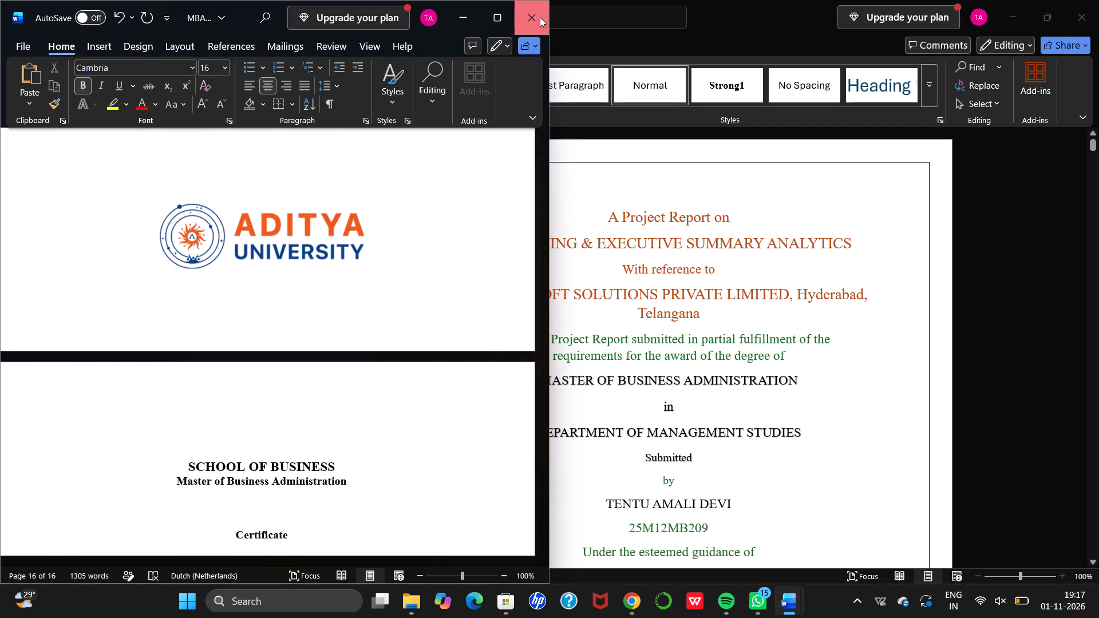
click(567, 394)
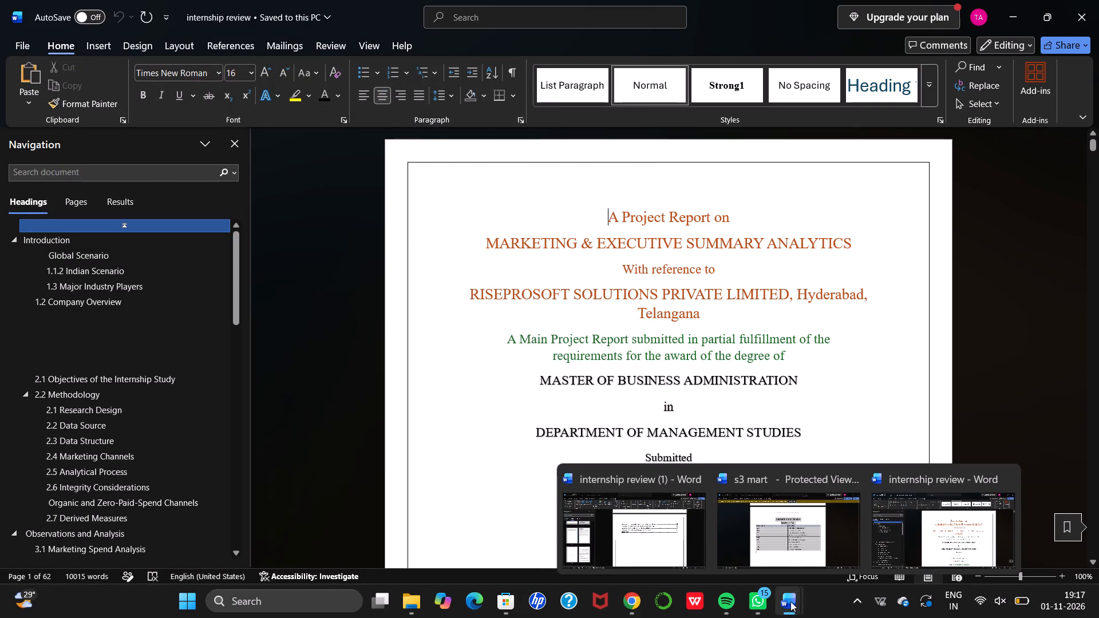
Close the s3 mart document and the older internship review document, keeping internship review (1) open.
click(657, 537)
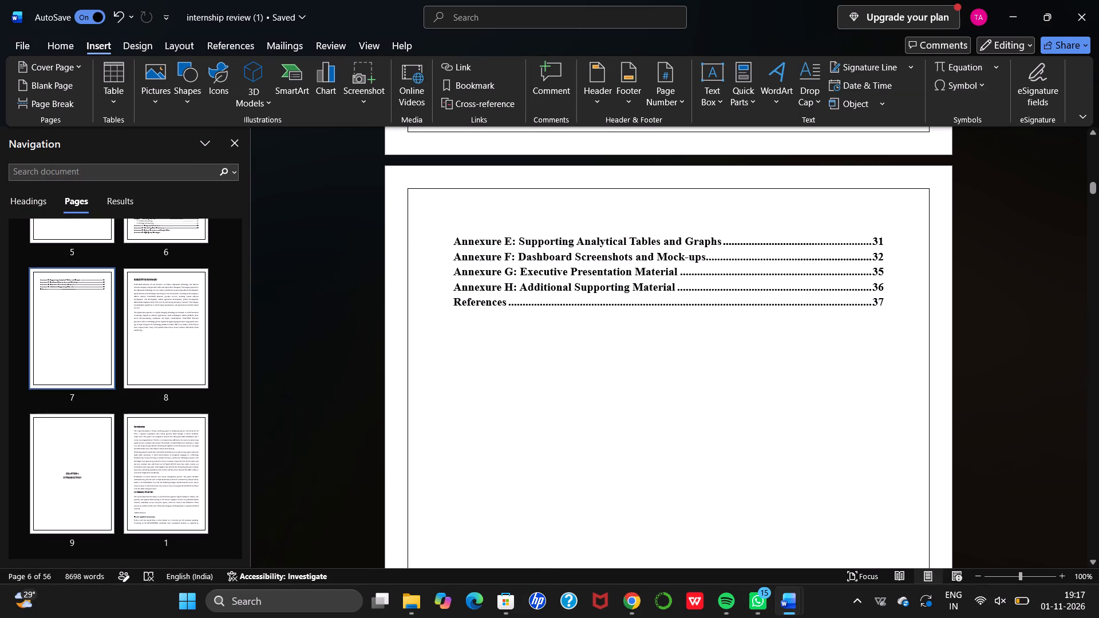
click(802, 570)
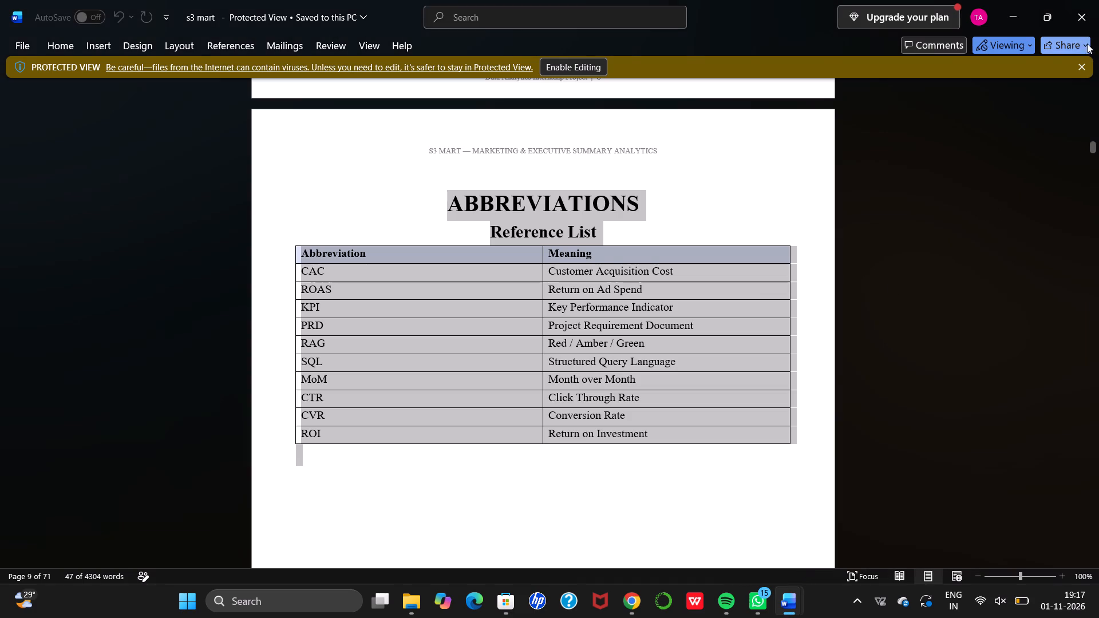
click(1086, 19)
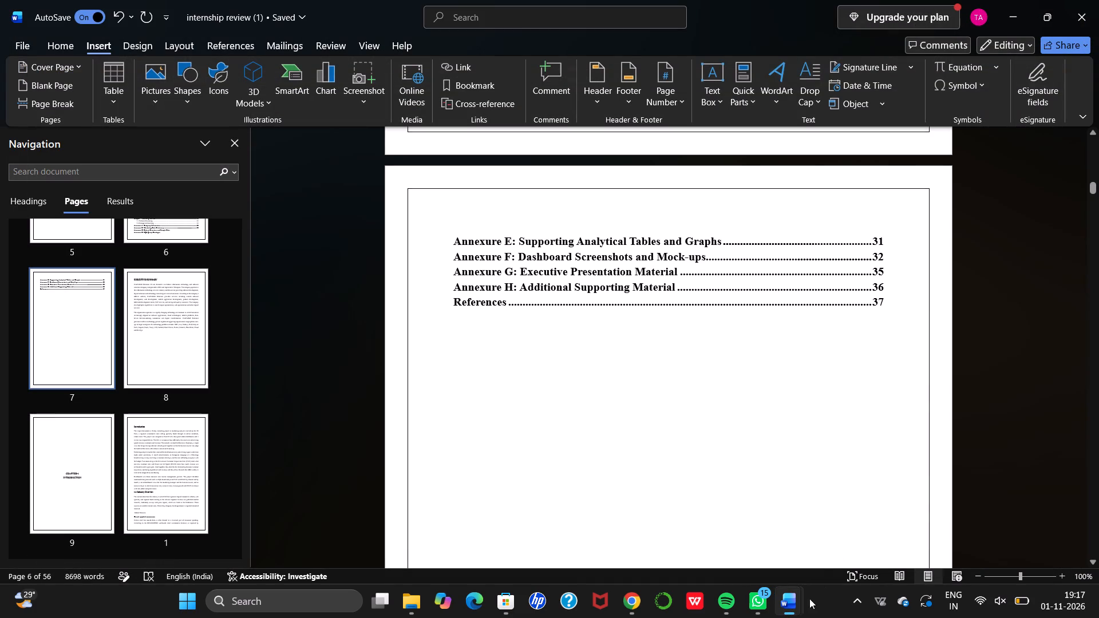
click(872, 539)
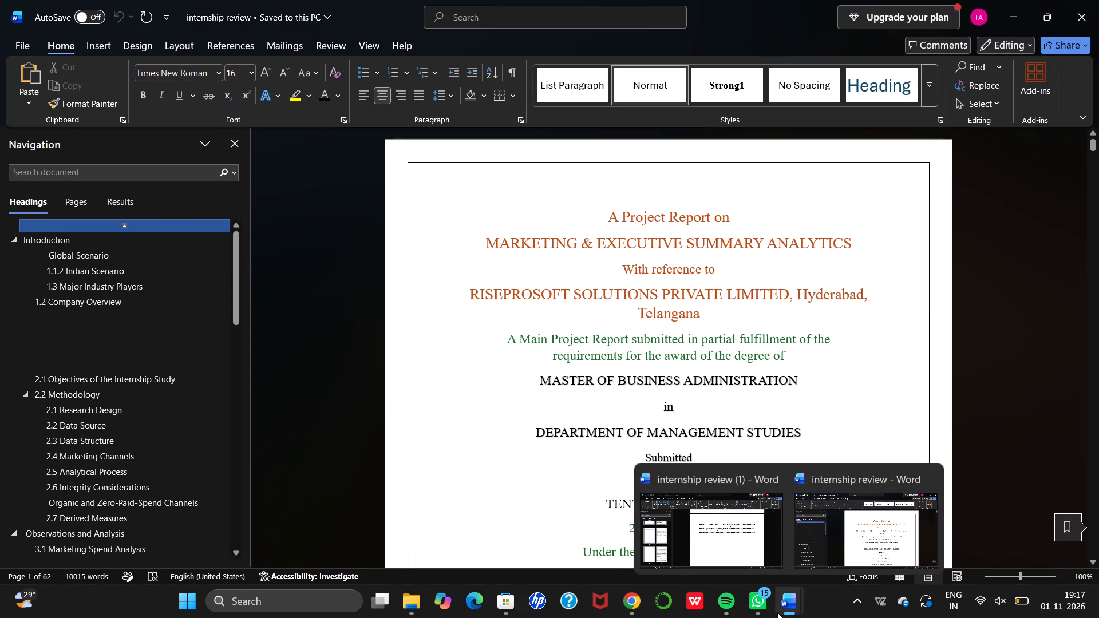
click(928, 480)
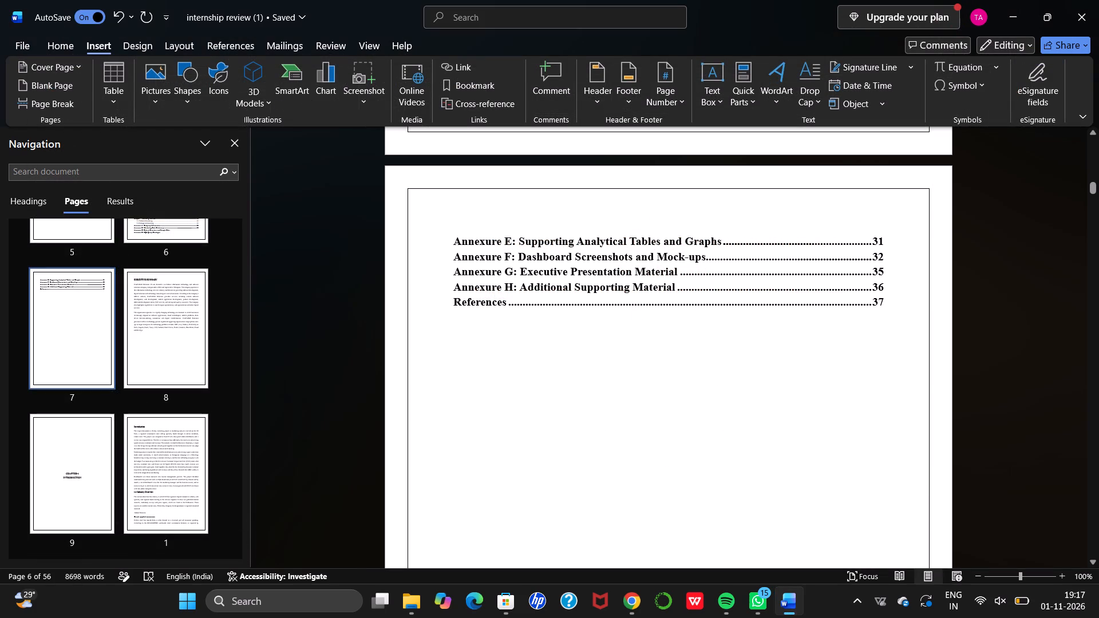
Switch to File Explorer and delete the internship review (AutoRecovered) file from the Documents folder.
click(410, 611)
scroll(323, 409, down, 1)
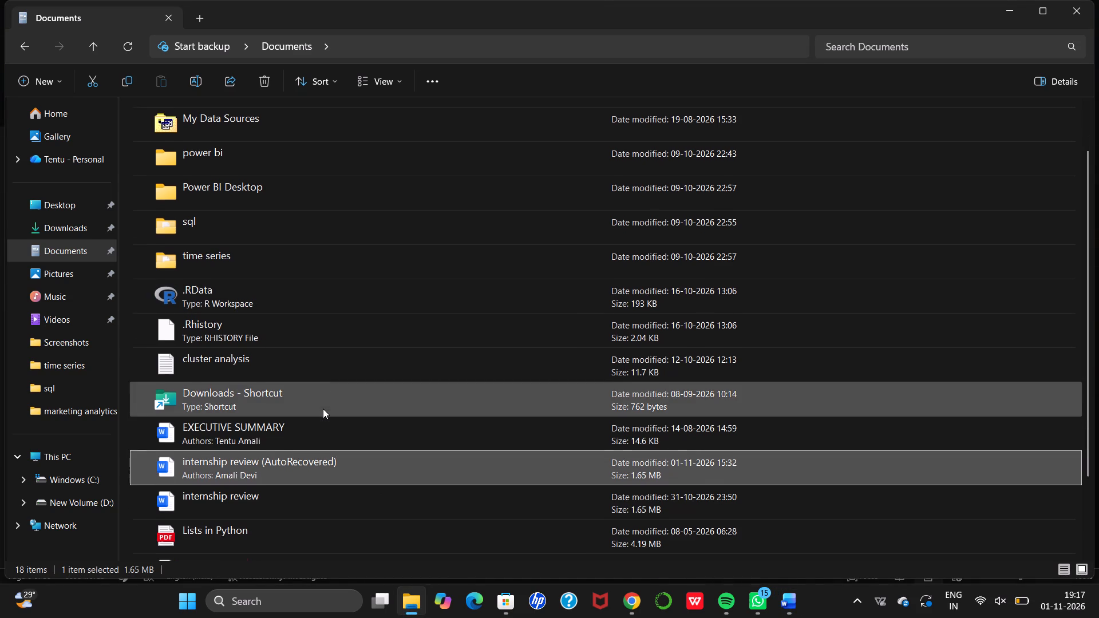
scroll(323, 409, down, 4)
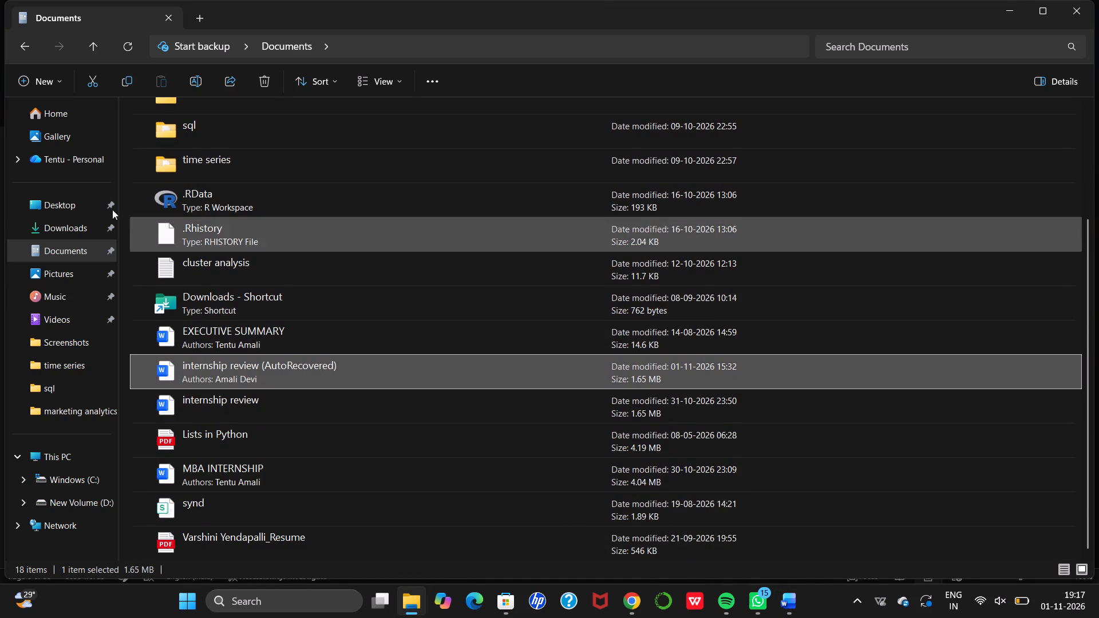
click(85, 167)
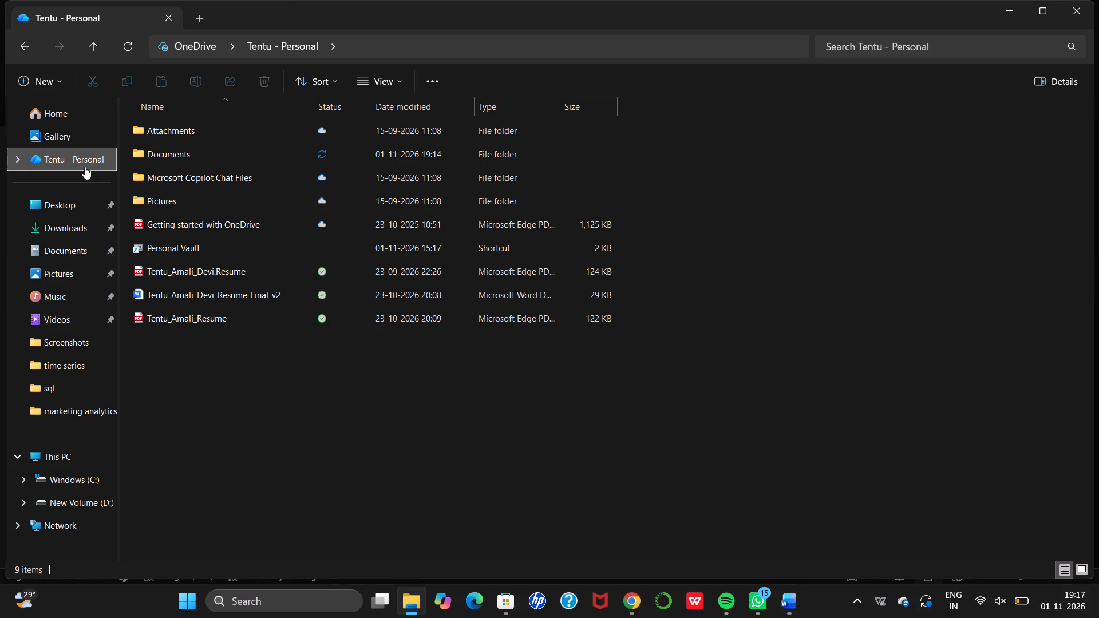
click(70, 244)
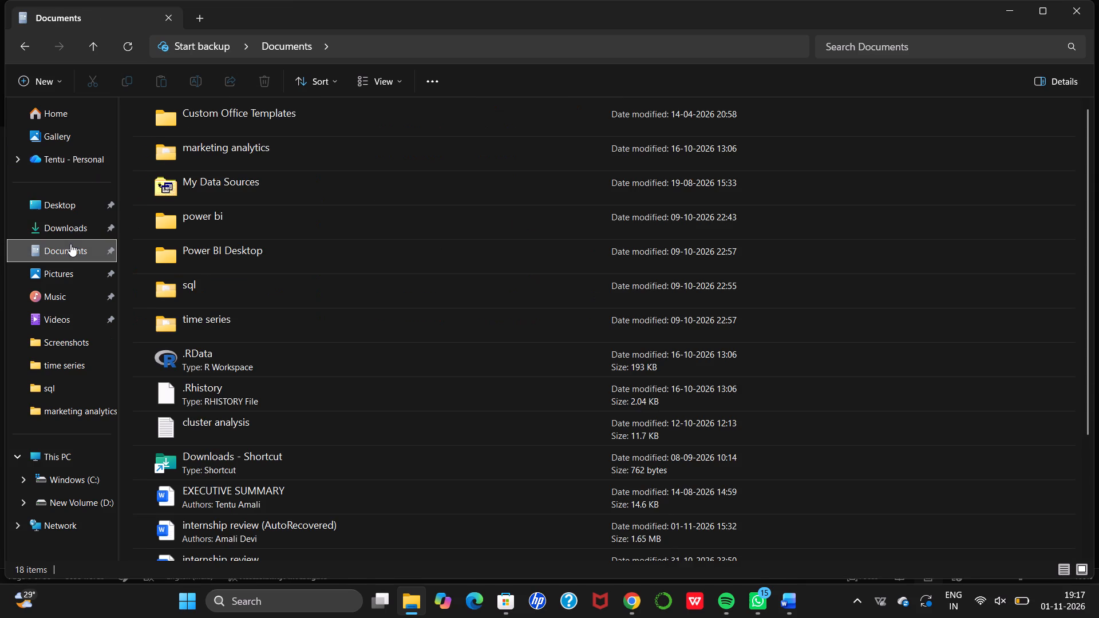
scroll(235, 341, down, 1)
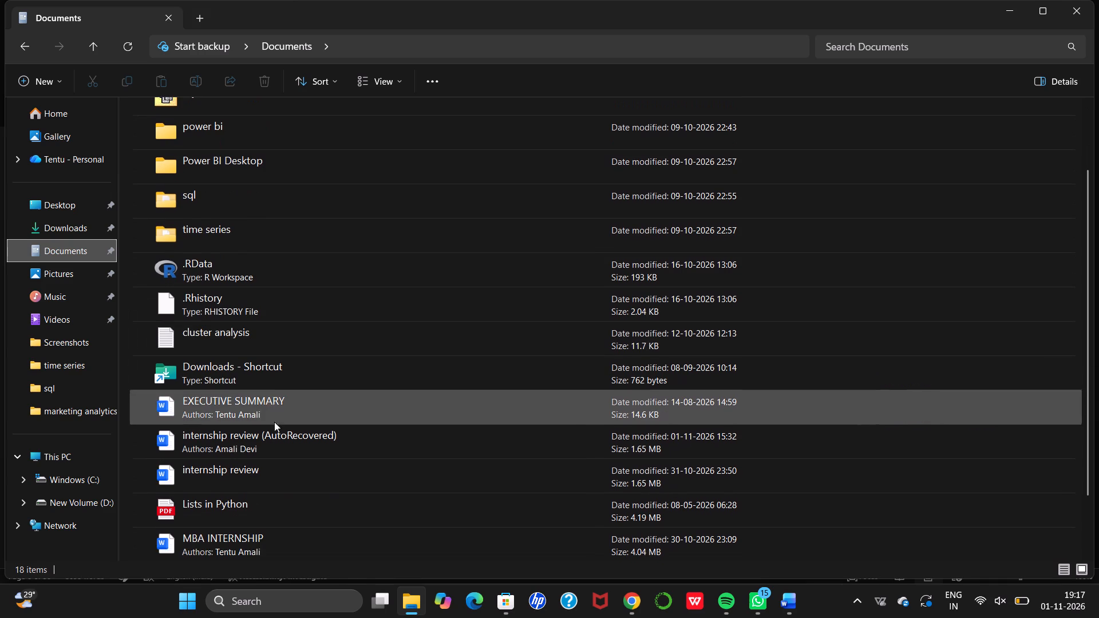
click(272, 443)
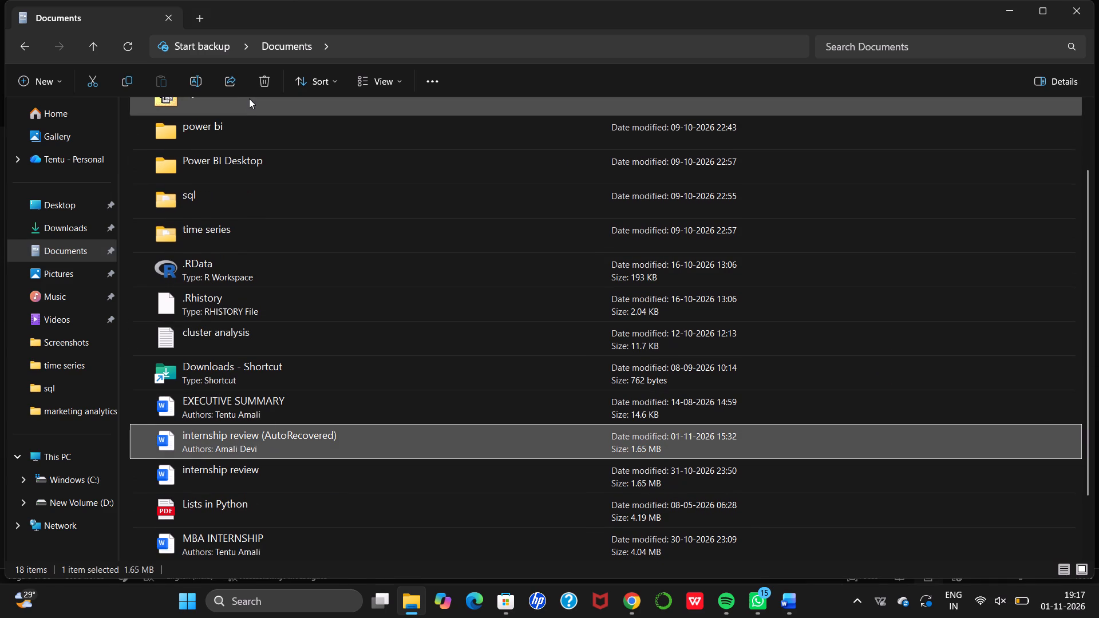
click(259, 84)
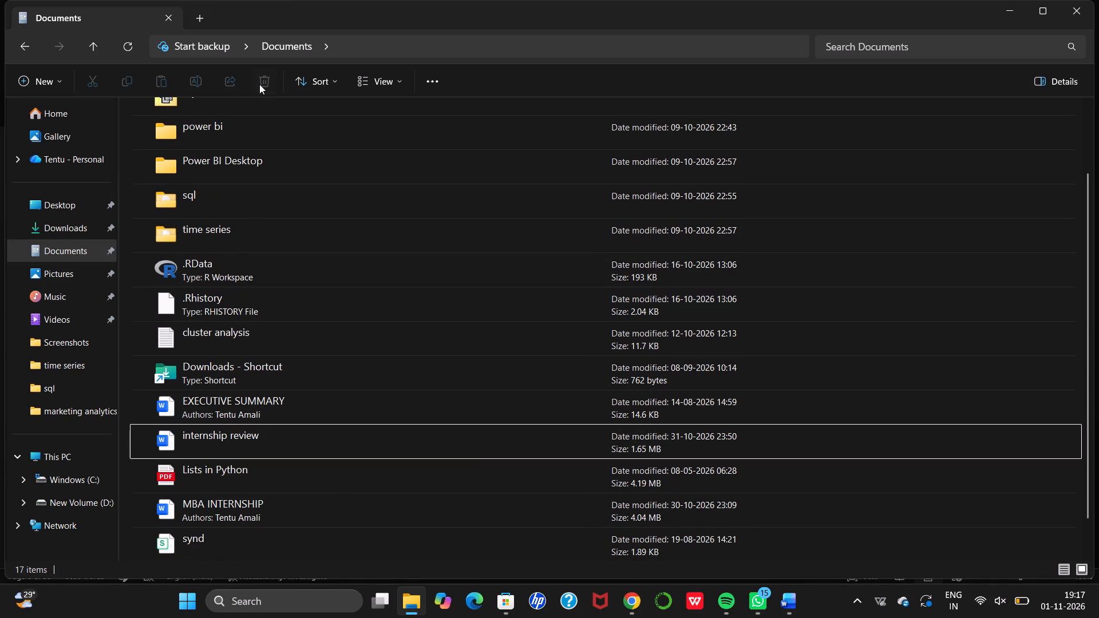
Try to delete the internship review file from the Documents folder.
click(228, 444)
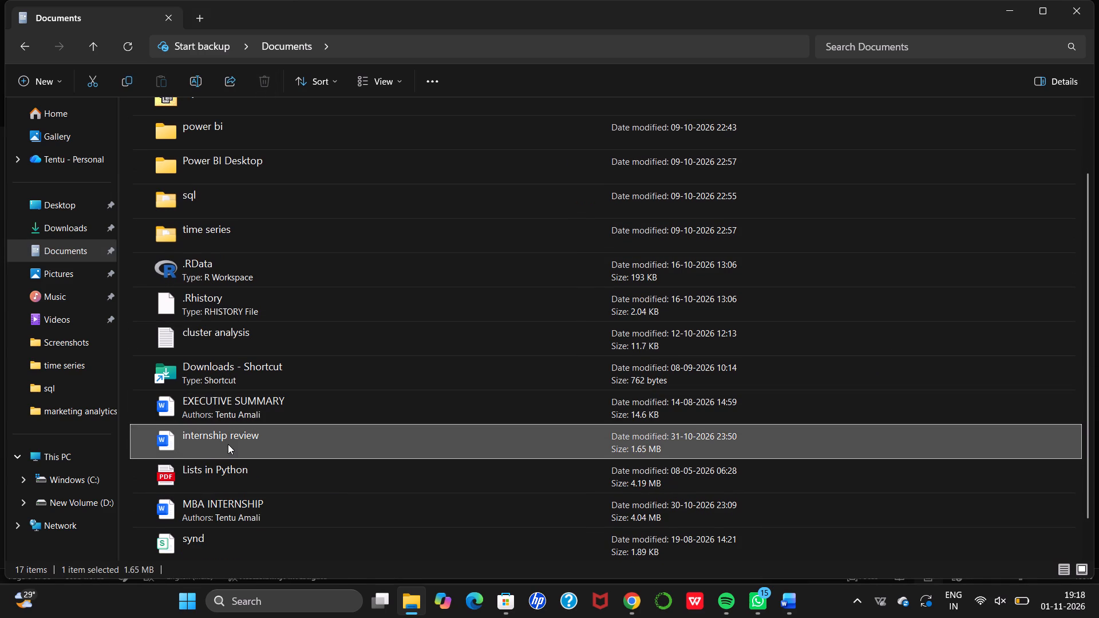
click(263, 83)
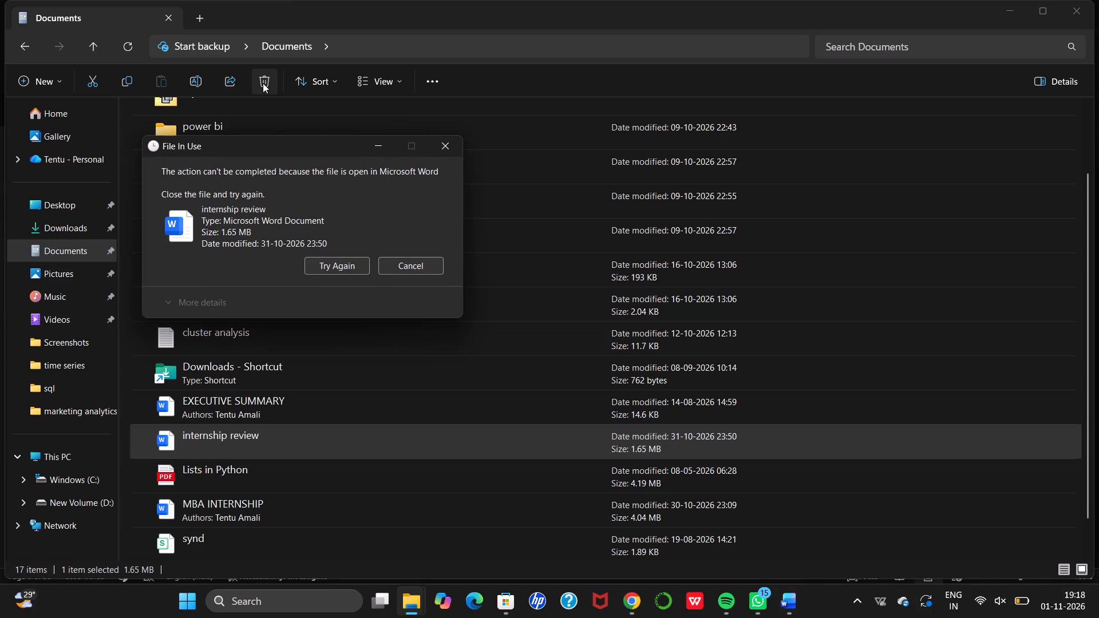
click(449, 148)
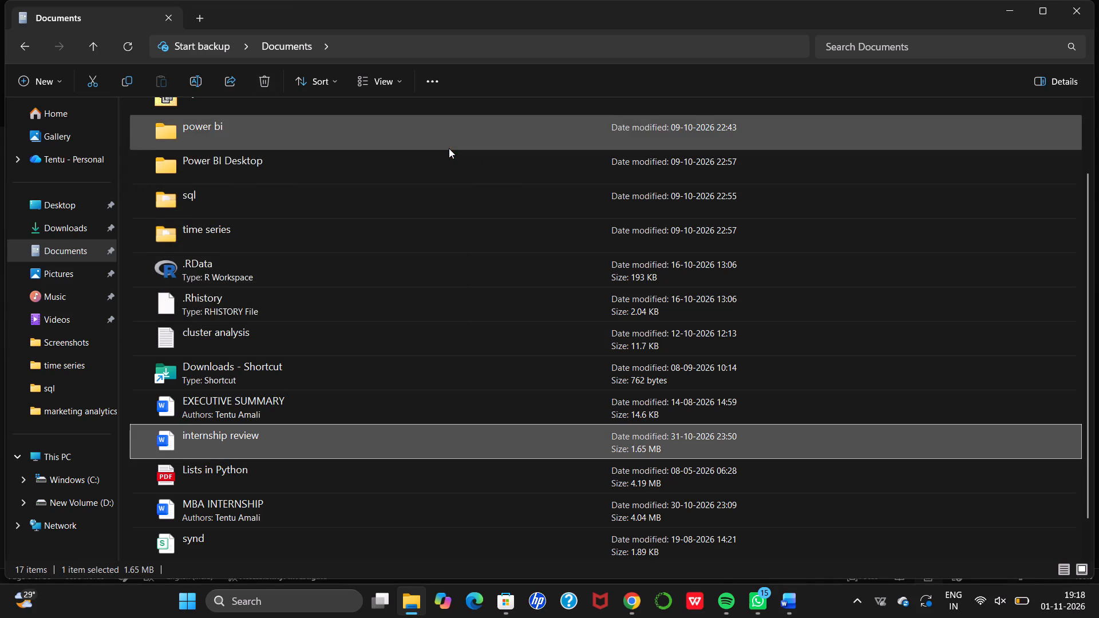
Check the remaining files in the Documents folder and close File Explorer to return to the internship review (1) report.
scroll(391, 369, down, 4)
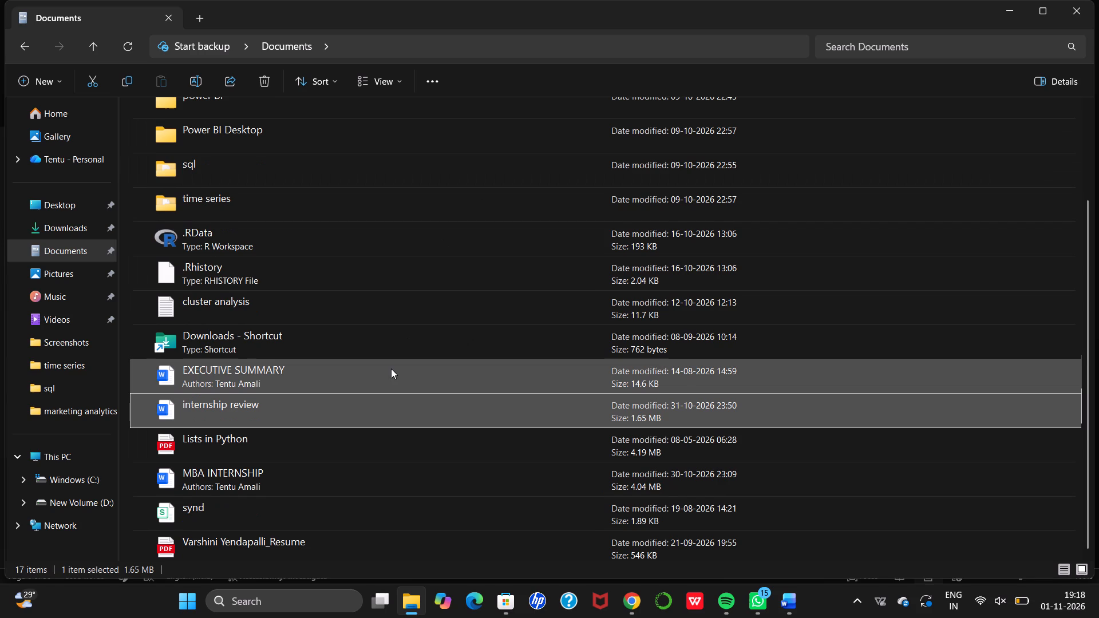
scroll(391, 369, down, 1)
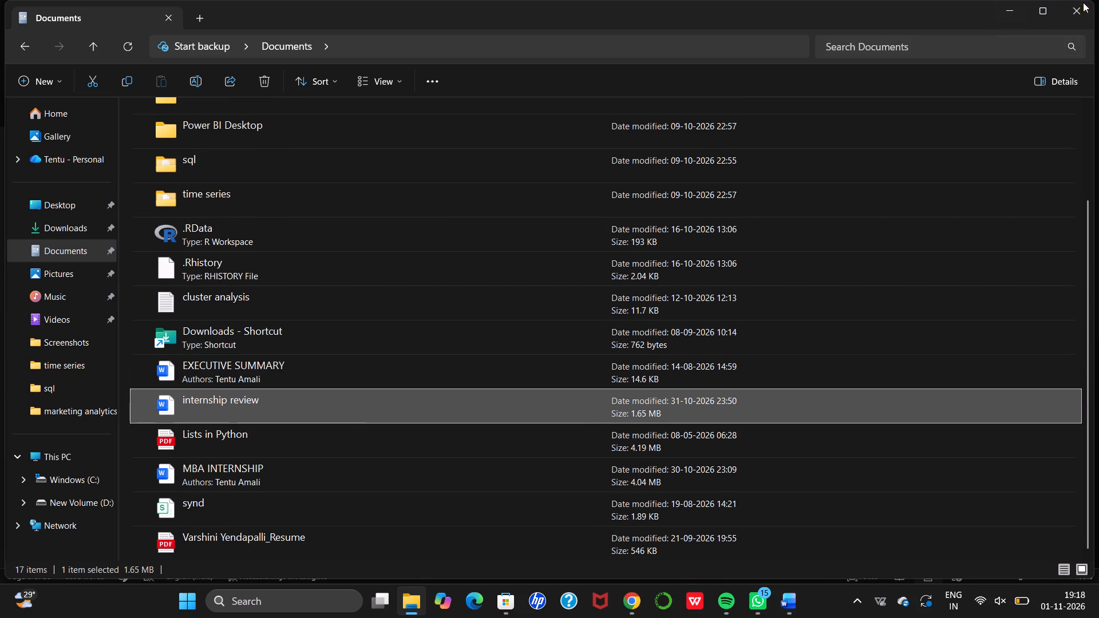
click(1088, 4)
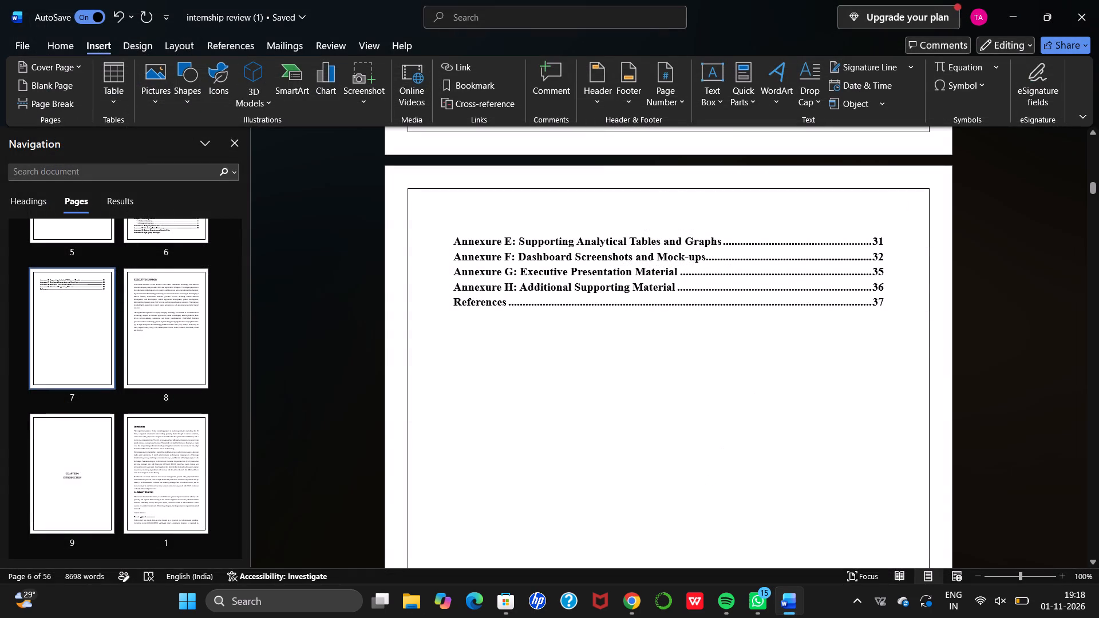
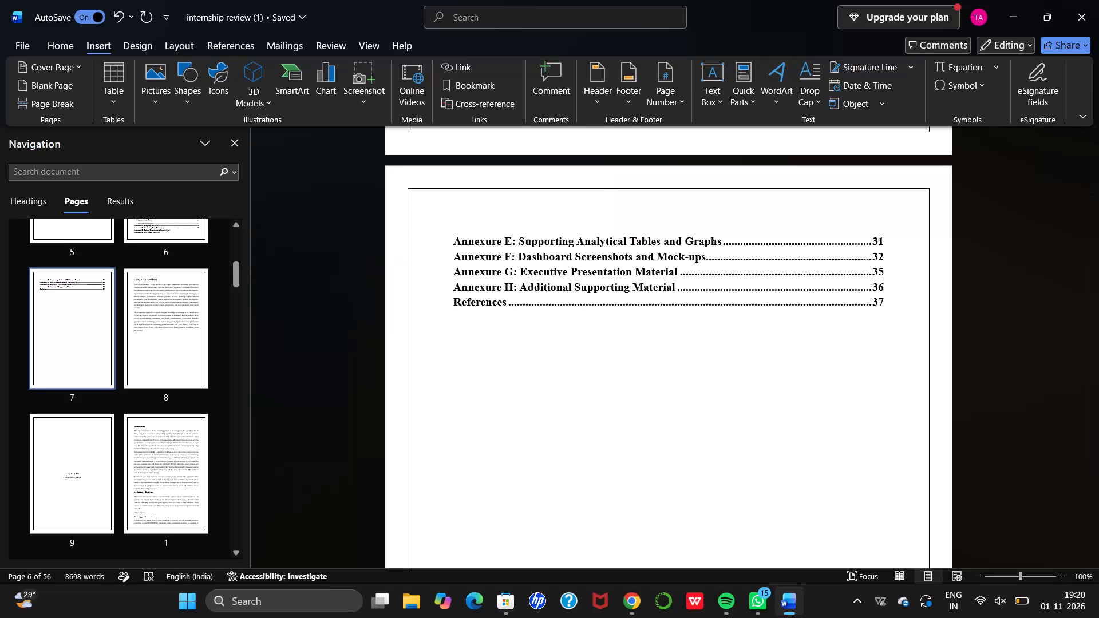
Save a copy of the report as a Word document named Internship project review in the local Documents folder.
click(25, 45)
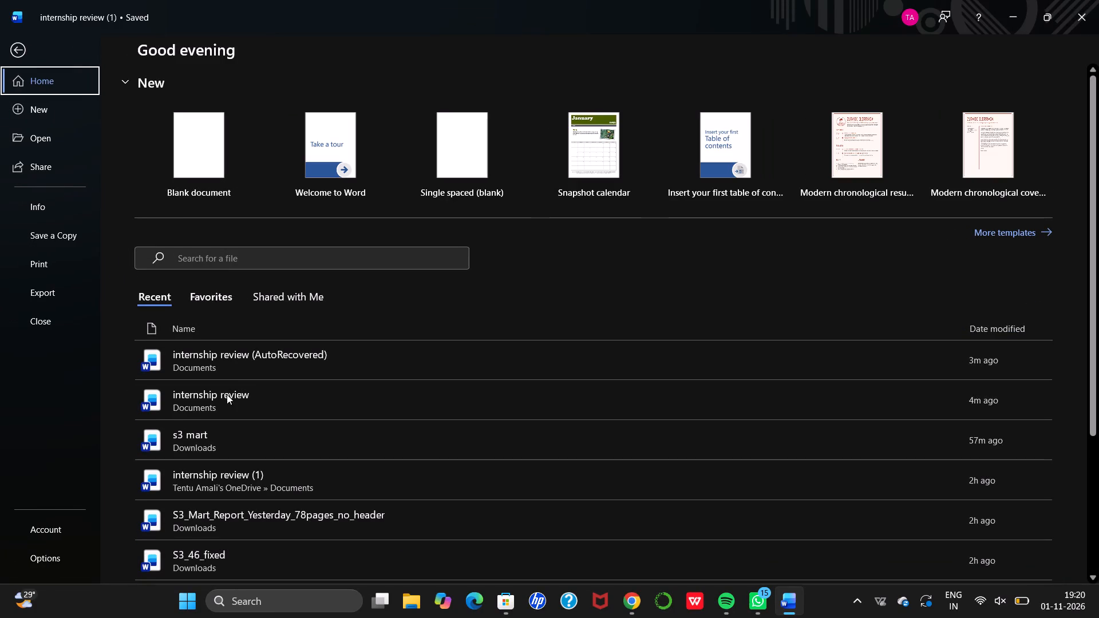
right_click(242, 469)
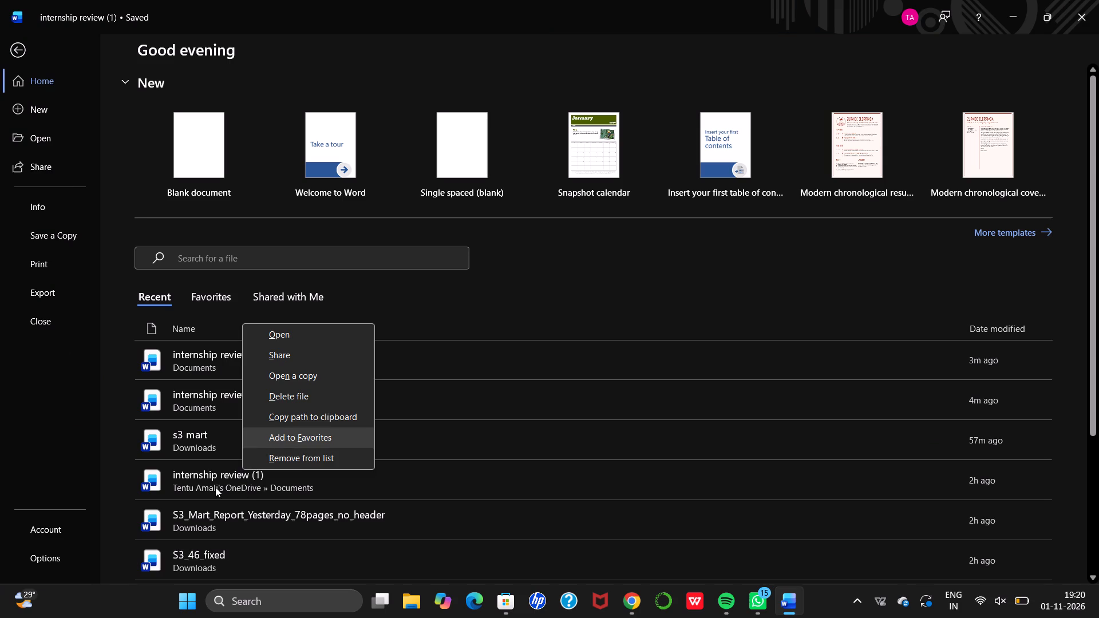
click(67, 384)
click(62, 230)
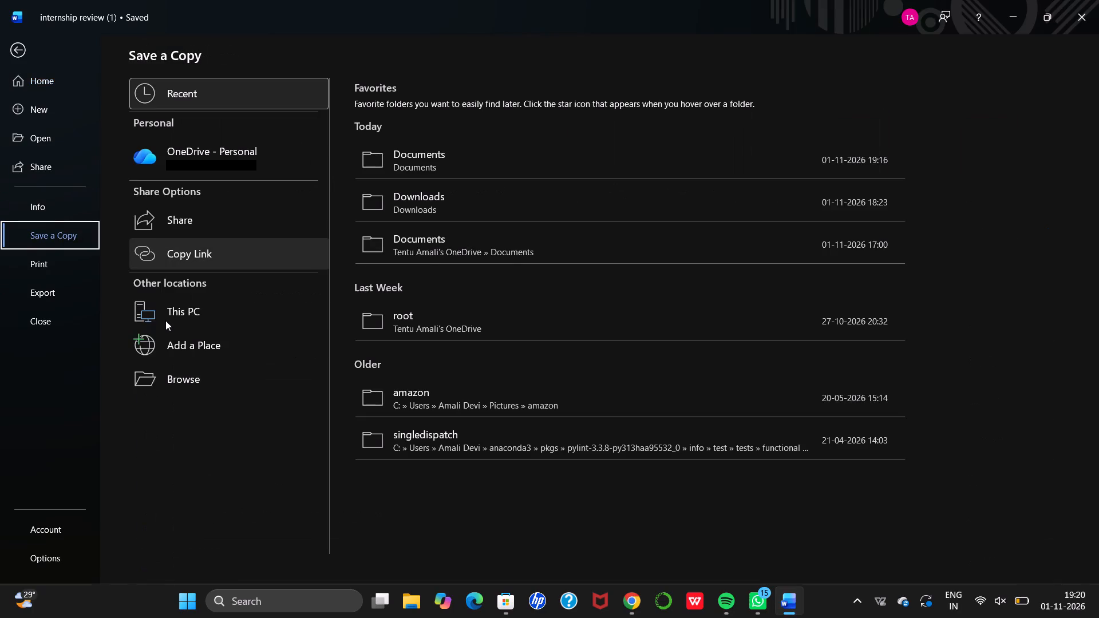
click(452, 162)
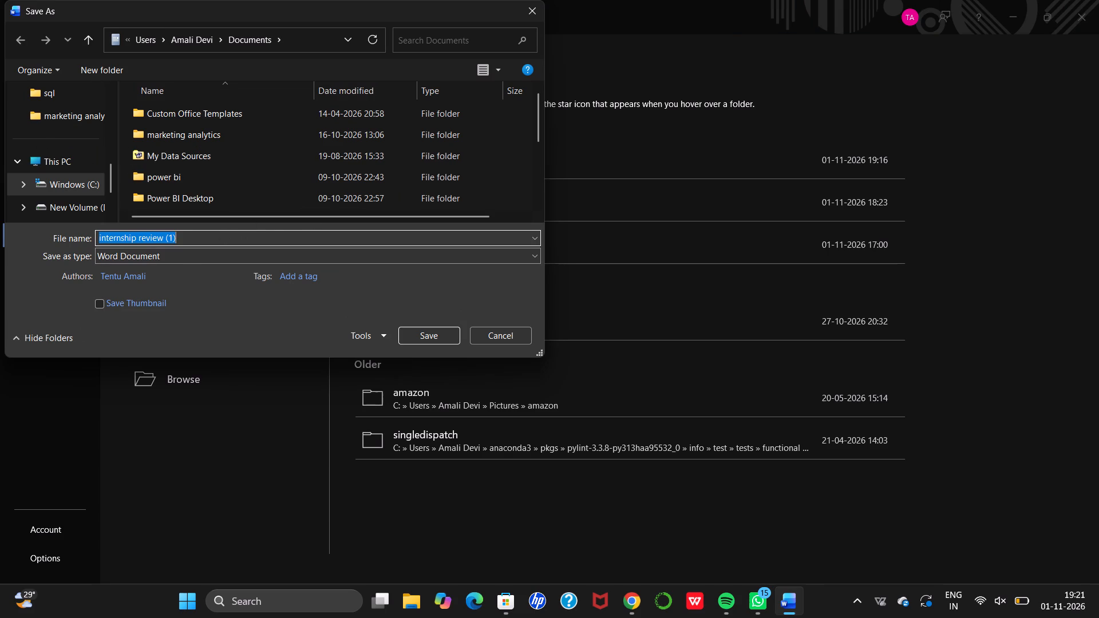
key(BackSpace)
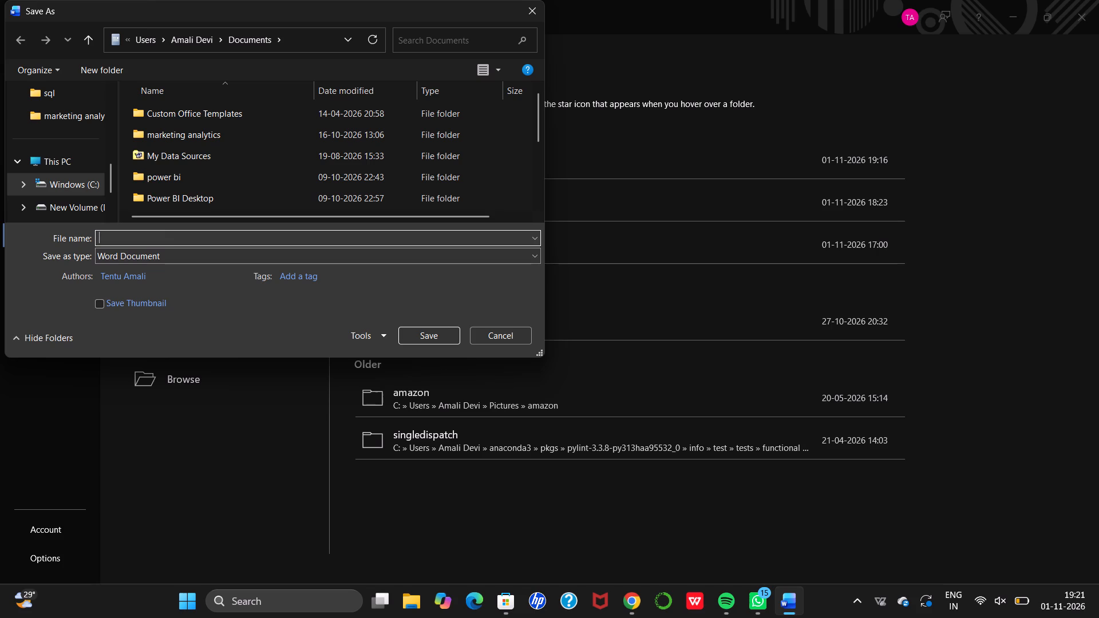
text(in)
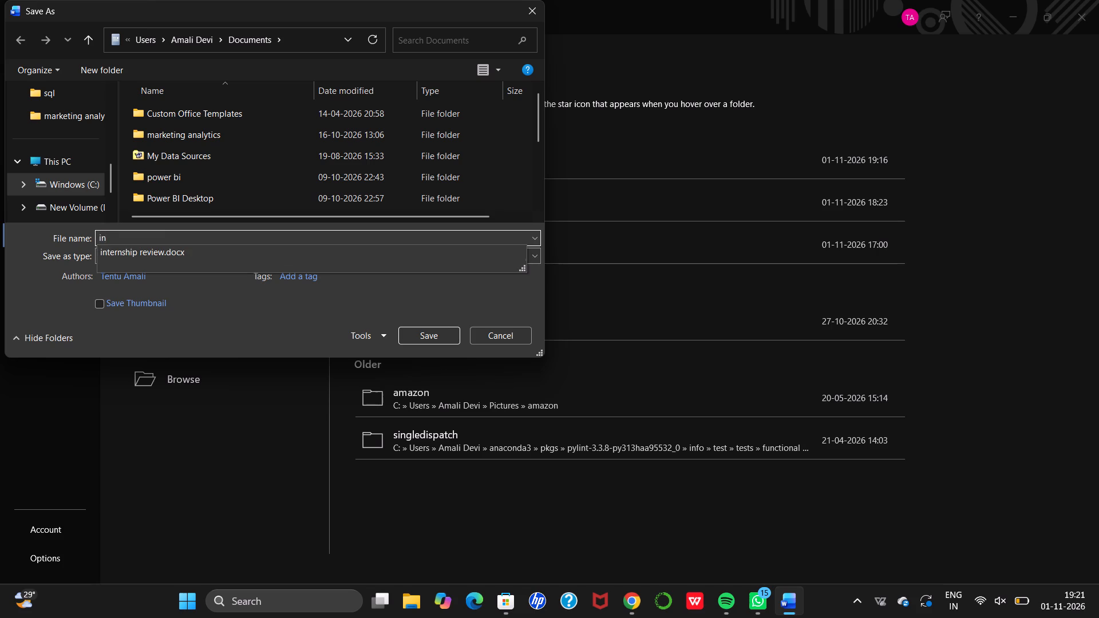
key(BackSpace)
key(BackSpace)
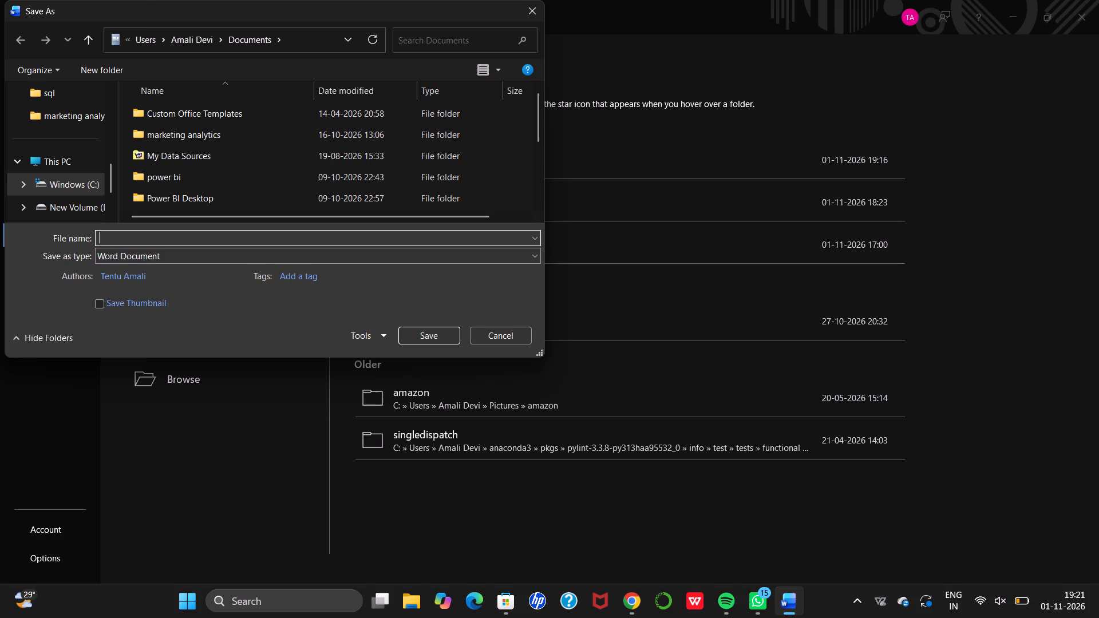
key(m)
key(BackSpace)
key(i)
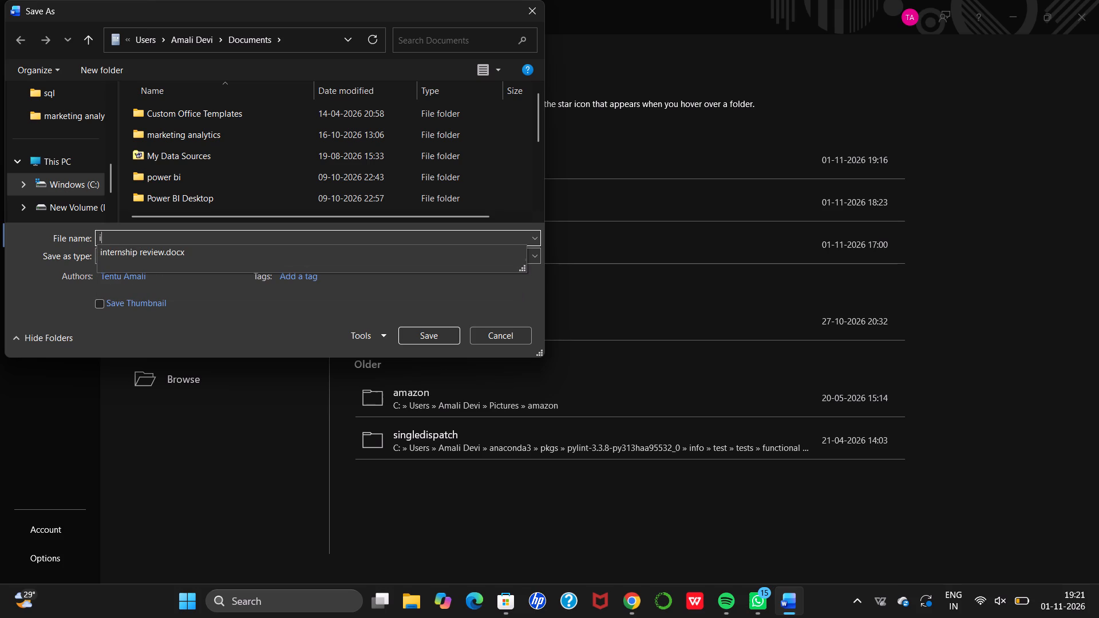
key(BackSpace)
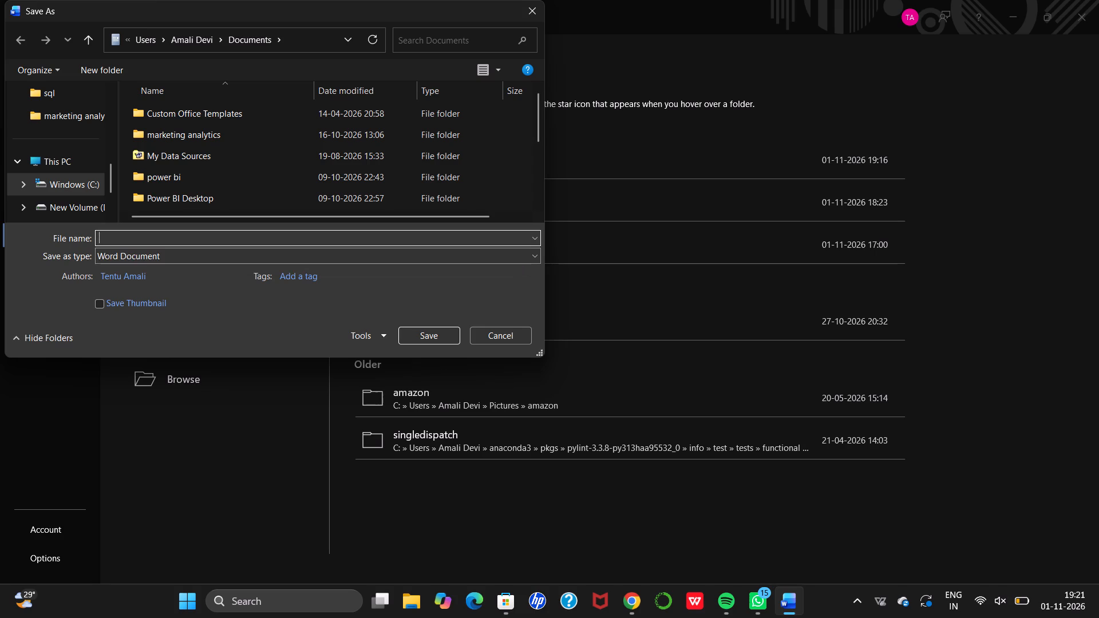
text(Intern)
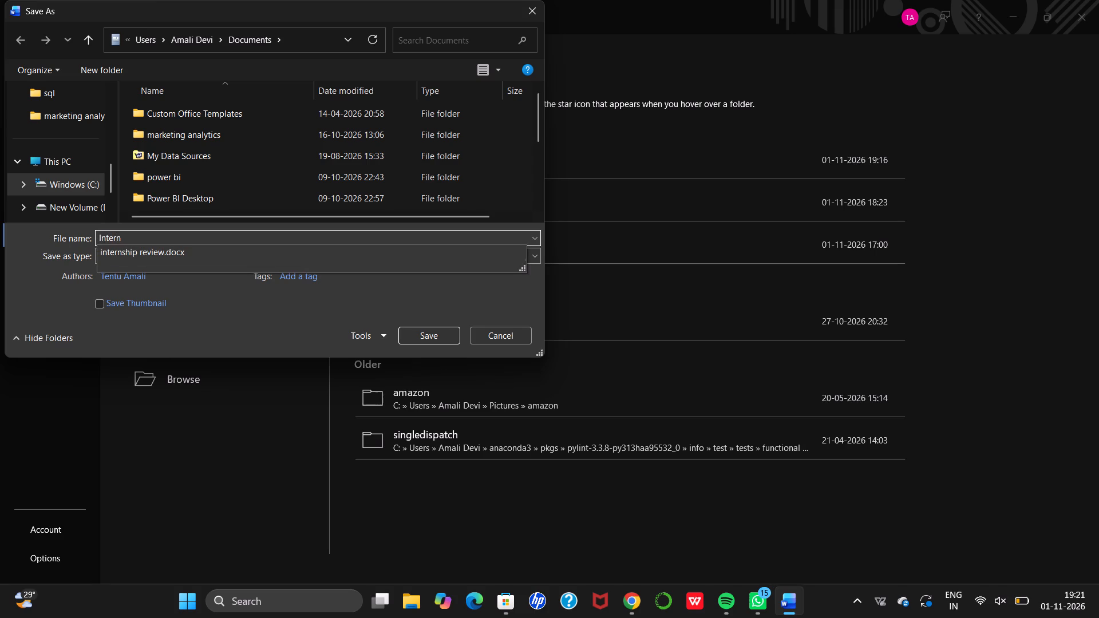
text(ship project review)
key(space)
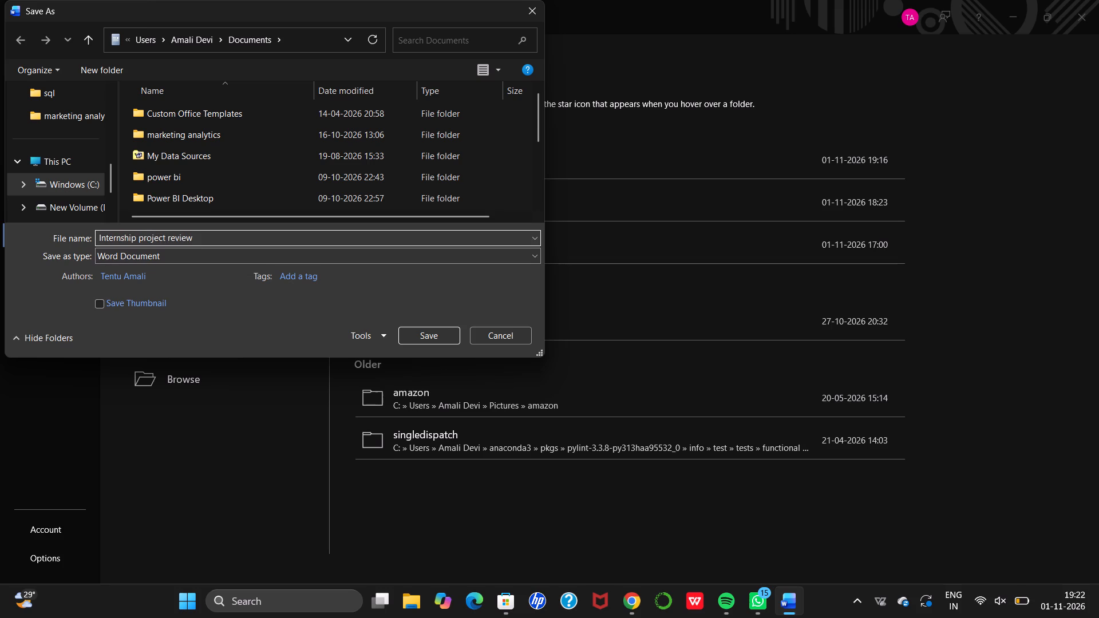
click(452, 337)
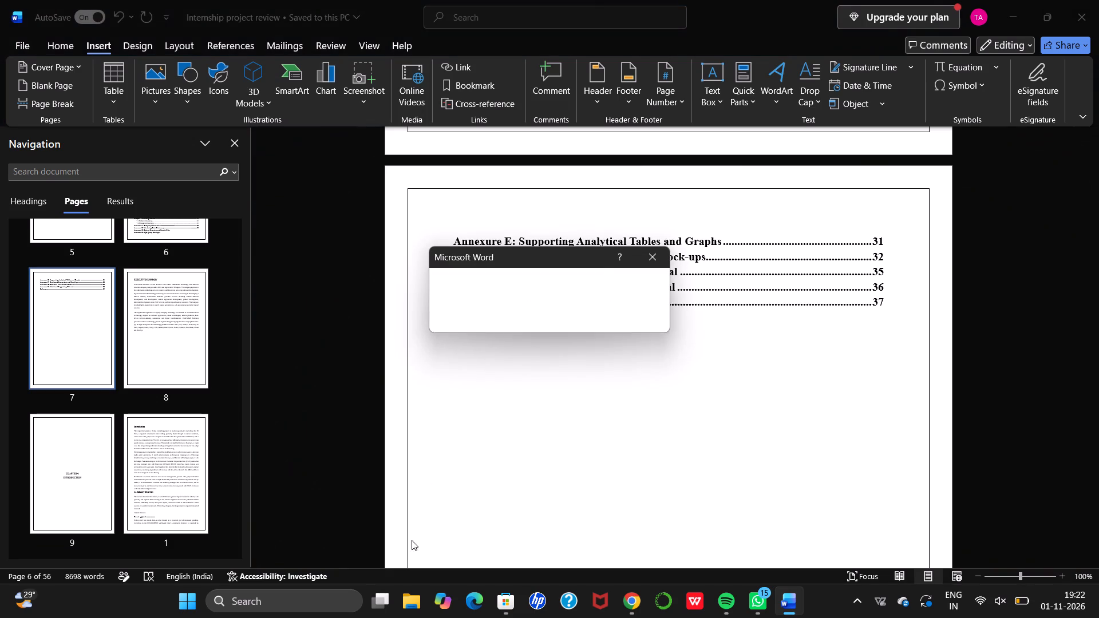
Check the recent files in File Explorer for the saved report copy and return to the report in Word.
click(416, 601)
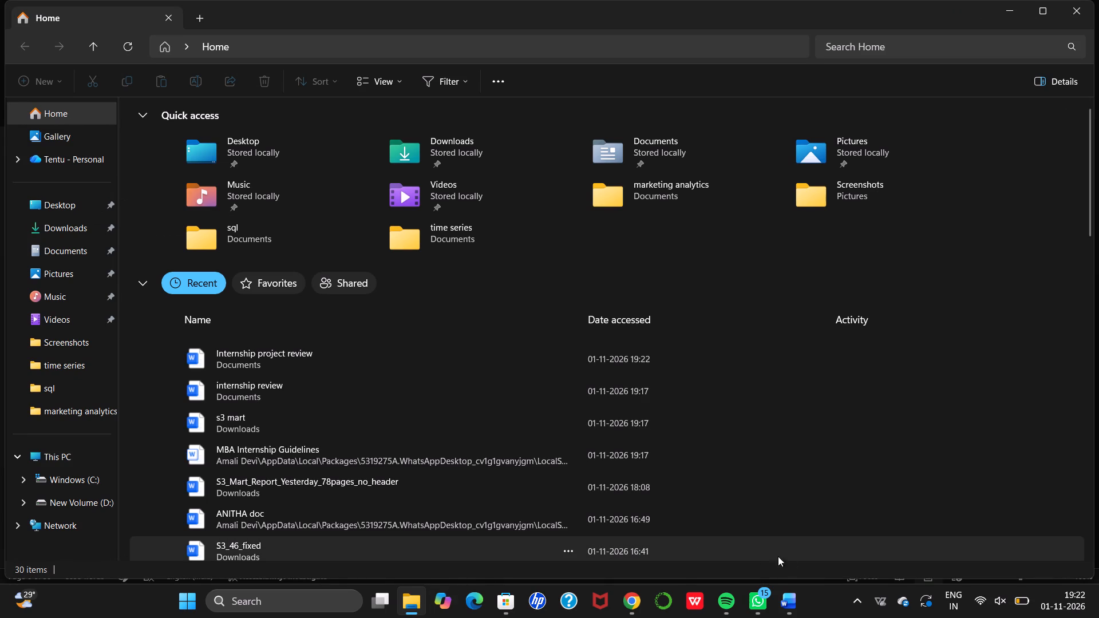
click(789, 603)
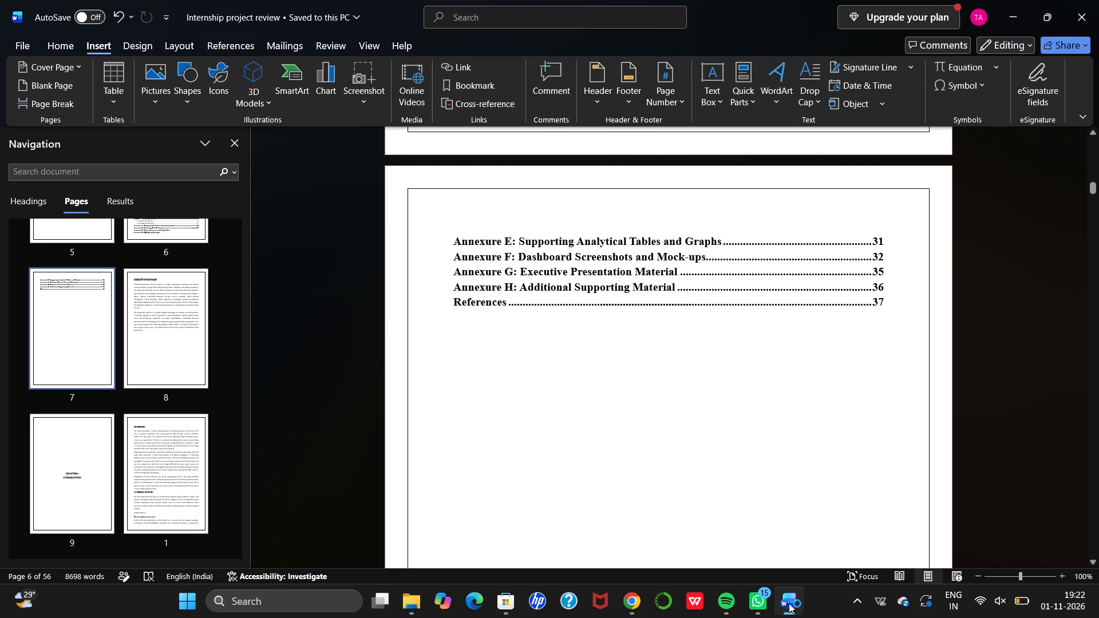